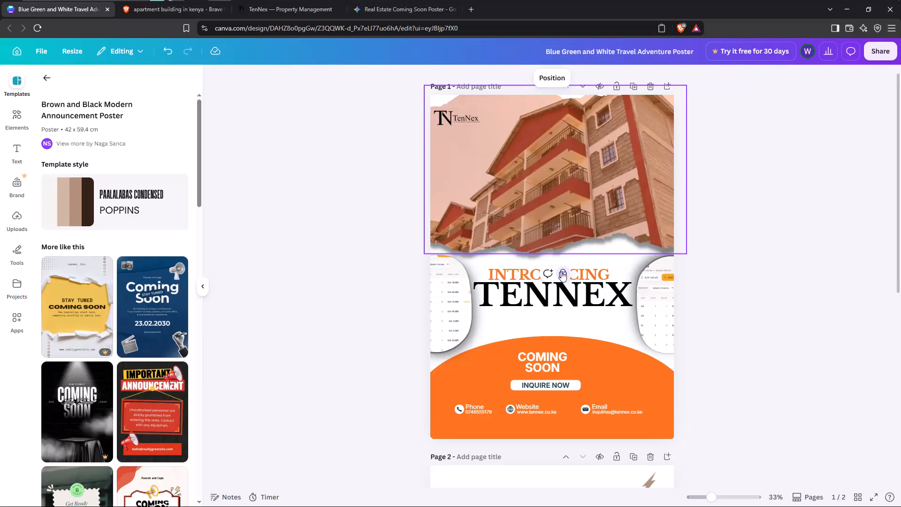
# Unlock the tinted torn-edge overlay on the building photo, recolour it black (#000000), and lock it again.
pyautogui.click(561, 271)
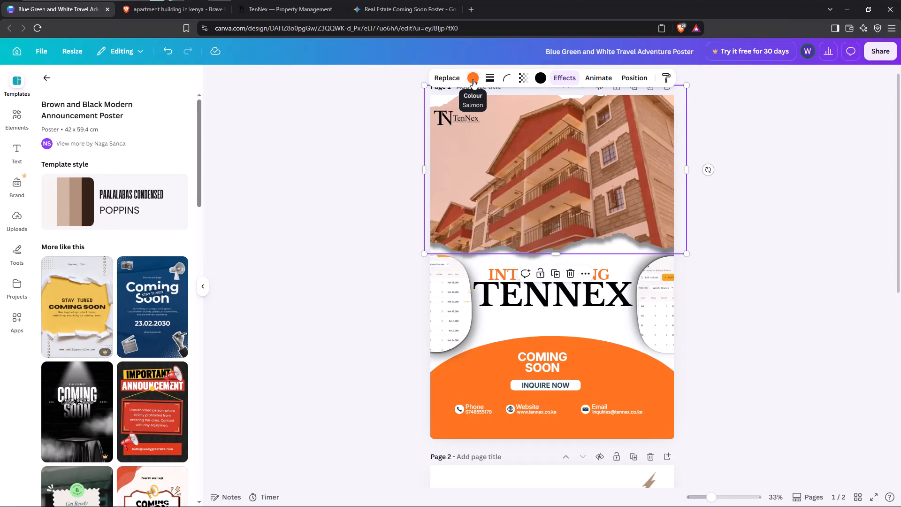
pyautogui.click(473, 79)
pyautogui.click(476, 80)
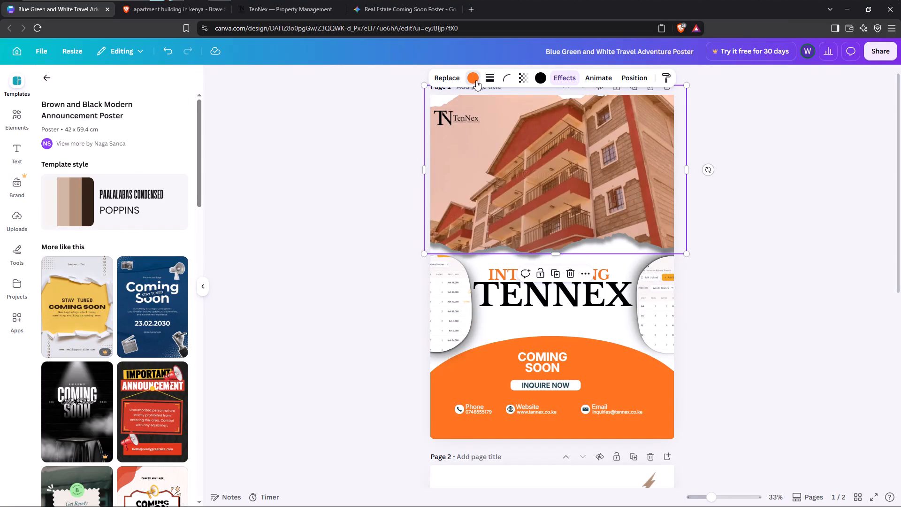
pyautogui.click(469, 80)
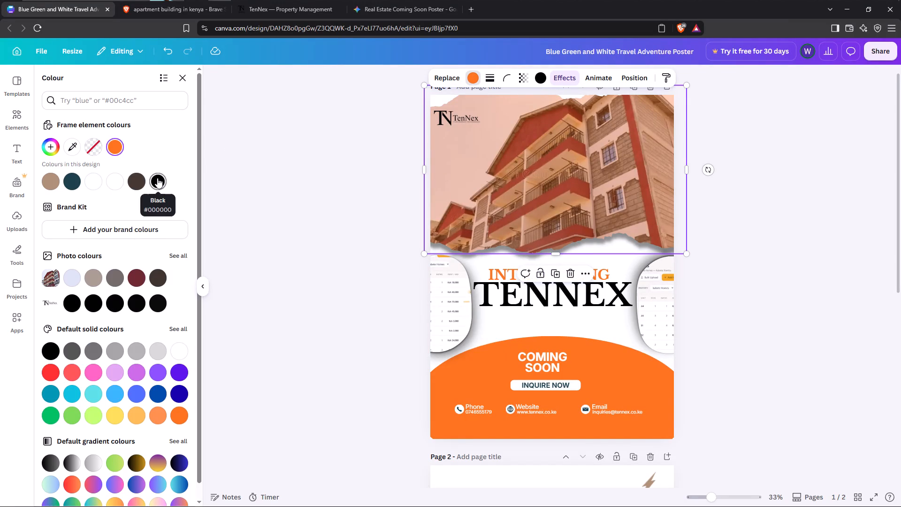
pyautogui.click(157, 178)
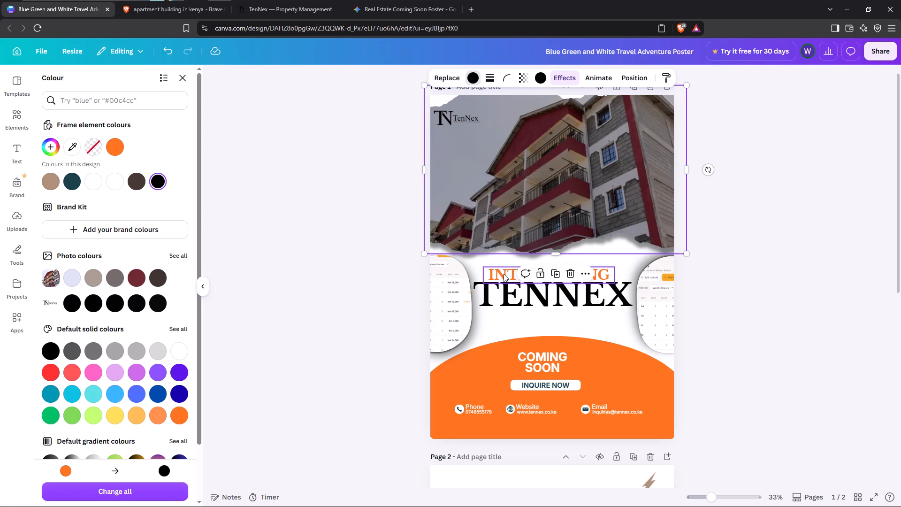
pyautogui.click(542, 270)
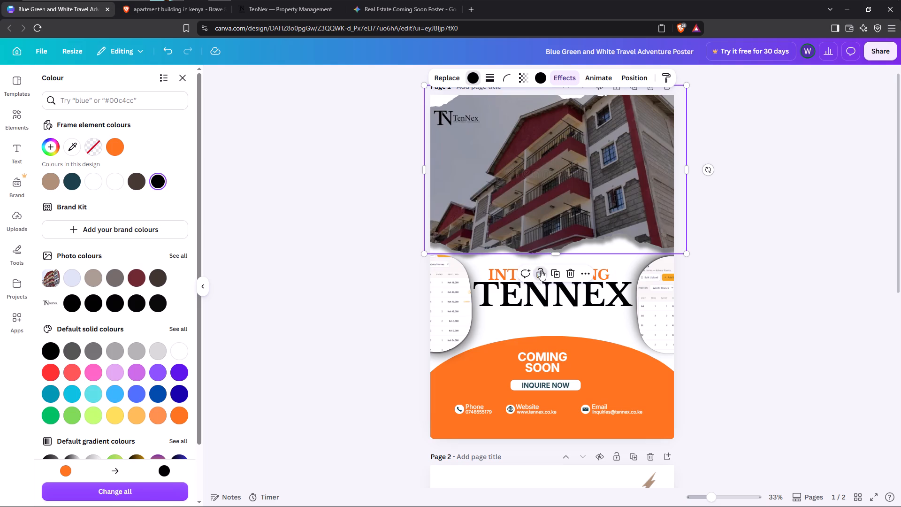
# Move the INTRODUCING and TENNEX headings up onto the building photo, with TENNEX directly beneath INTRODUCING.
pyautogui.moveTo(505, 272); pyautogui.dragTo(494, 157)
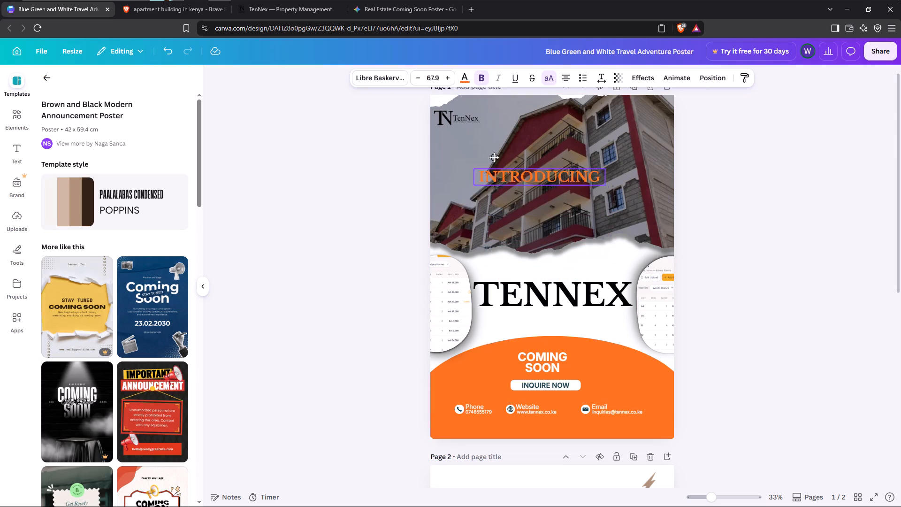
pyautogui.moveTo(494, 157); pyautogui.dragTo(507, 143)
pyautogui.moveTo(536, 301); pyautogui.dragTo(537, 186)
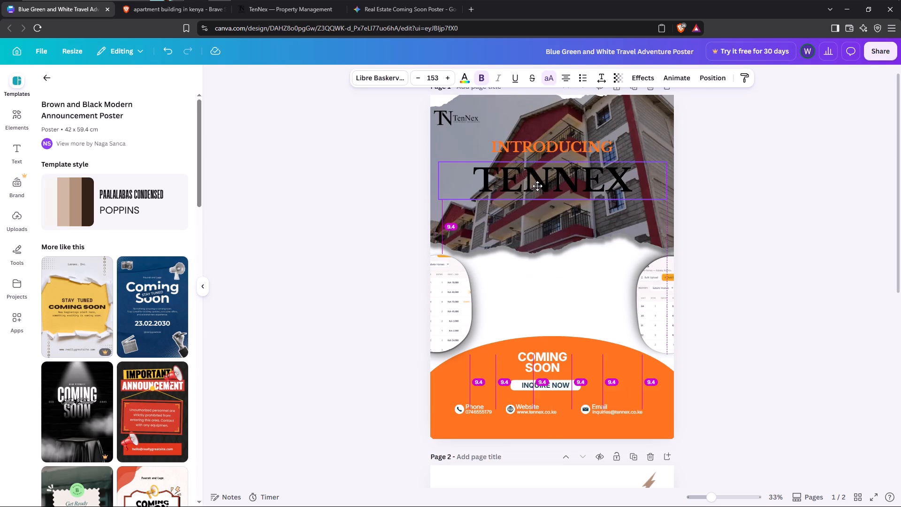
pyautogui.moveTo(537, 186); pyautogui.dragTo(538, 182)
# Unlock the black overlay and shorten both it and the building photo from their lower edges to the same height.
pyautogui.click(532, 226)
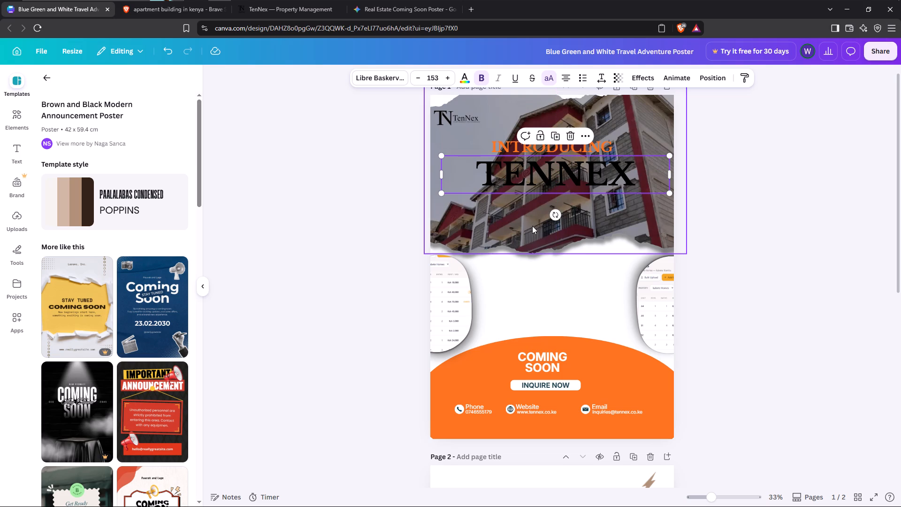
pyautogui.click(564, 275)
pyautogui.moveTo(554, 254); pyautogui.dragTo(554, 245)
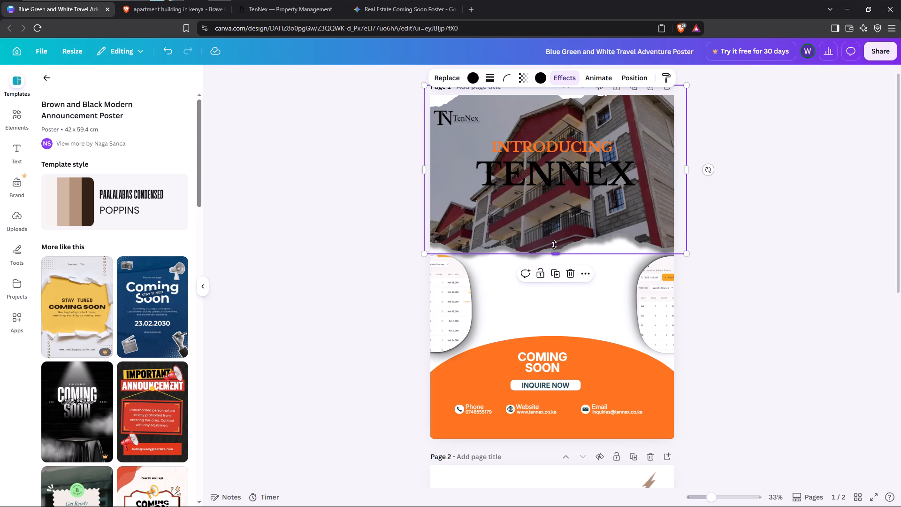
pyautogui.moveTo(554, 245); pyautogui.dragTo(555, 233)
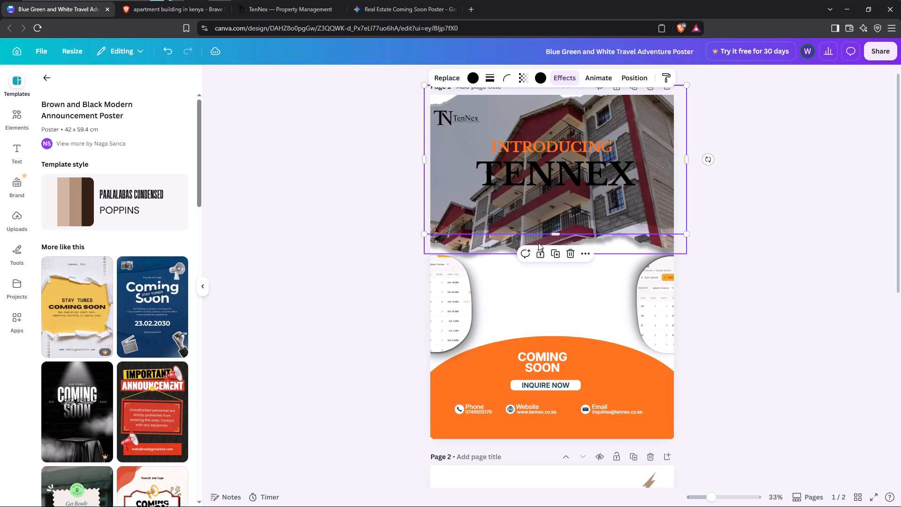
pyautogui.click(527, 243)
pyautogui.moveTo(551, 253); pyautogui.dragTo(551, 253)
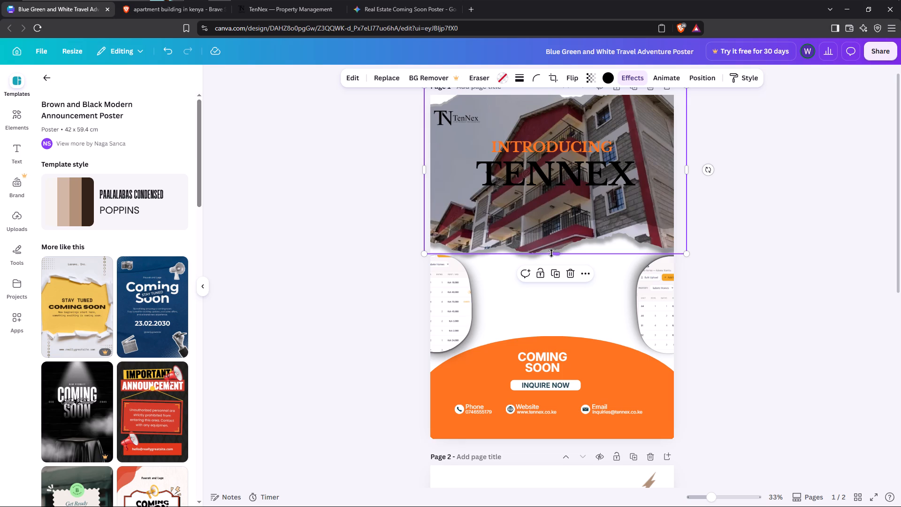
pyautogui.moveTo(551, 253); pyautogui.dragTo(559, 232)
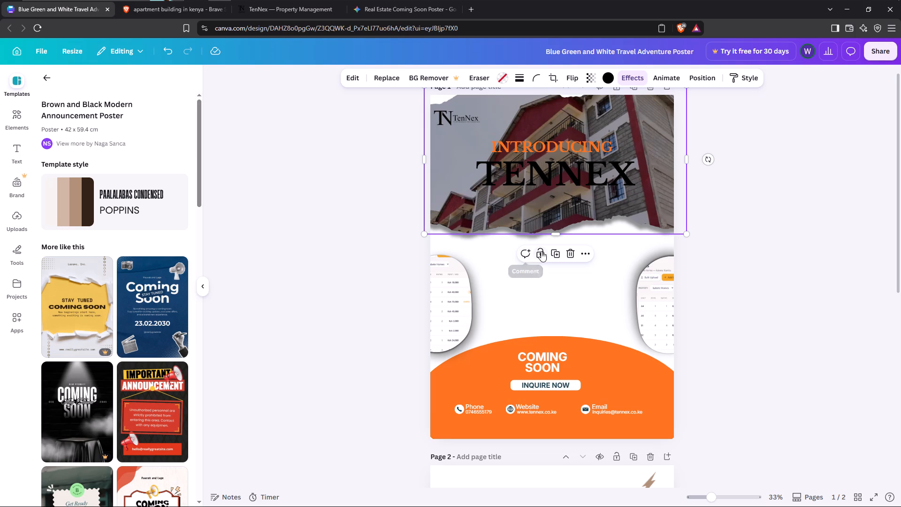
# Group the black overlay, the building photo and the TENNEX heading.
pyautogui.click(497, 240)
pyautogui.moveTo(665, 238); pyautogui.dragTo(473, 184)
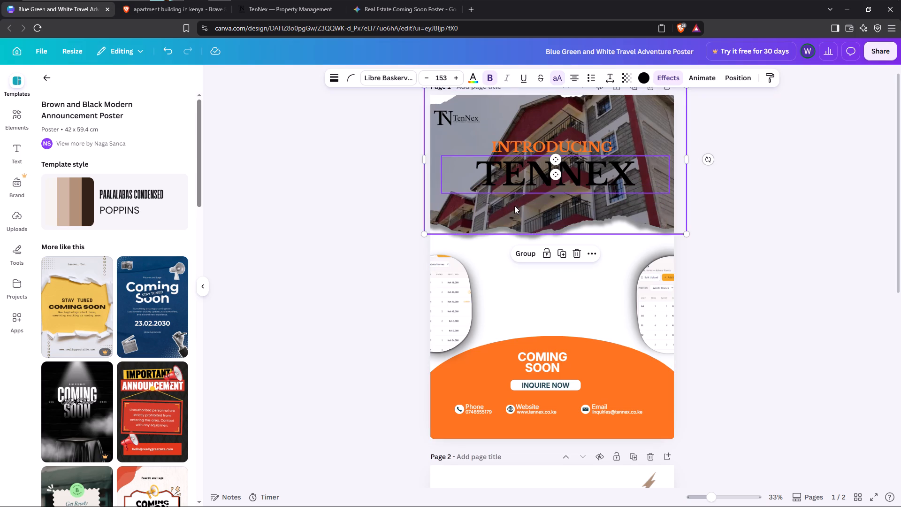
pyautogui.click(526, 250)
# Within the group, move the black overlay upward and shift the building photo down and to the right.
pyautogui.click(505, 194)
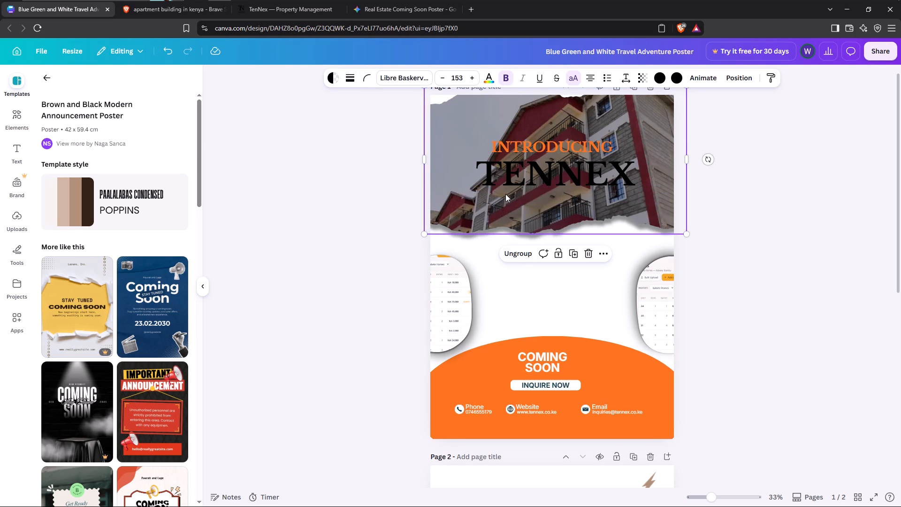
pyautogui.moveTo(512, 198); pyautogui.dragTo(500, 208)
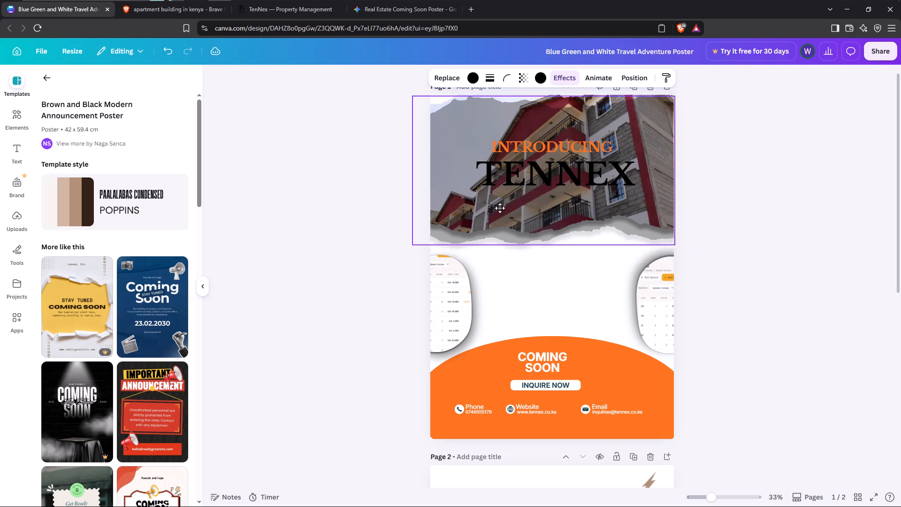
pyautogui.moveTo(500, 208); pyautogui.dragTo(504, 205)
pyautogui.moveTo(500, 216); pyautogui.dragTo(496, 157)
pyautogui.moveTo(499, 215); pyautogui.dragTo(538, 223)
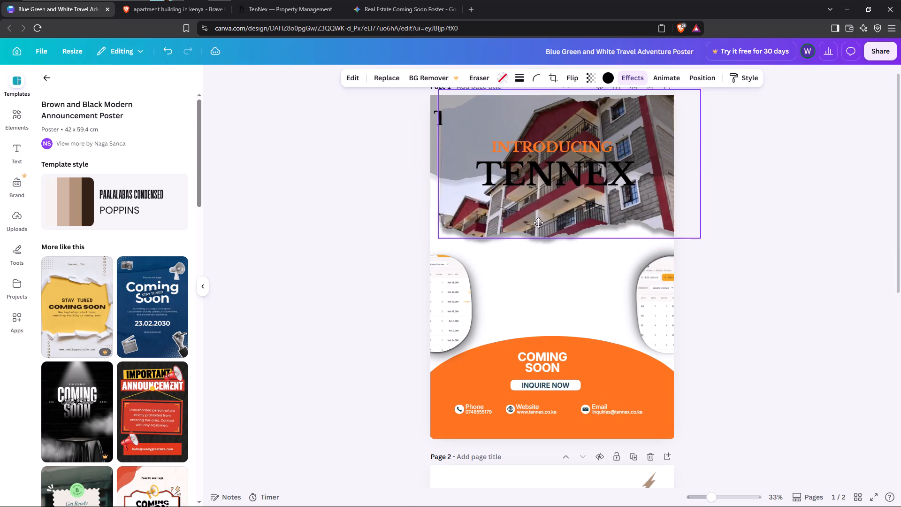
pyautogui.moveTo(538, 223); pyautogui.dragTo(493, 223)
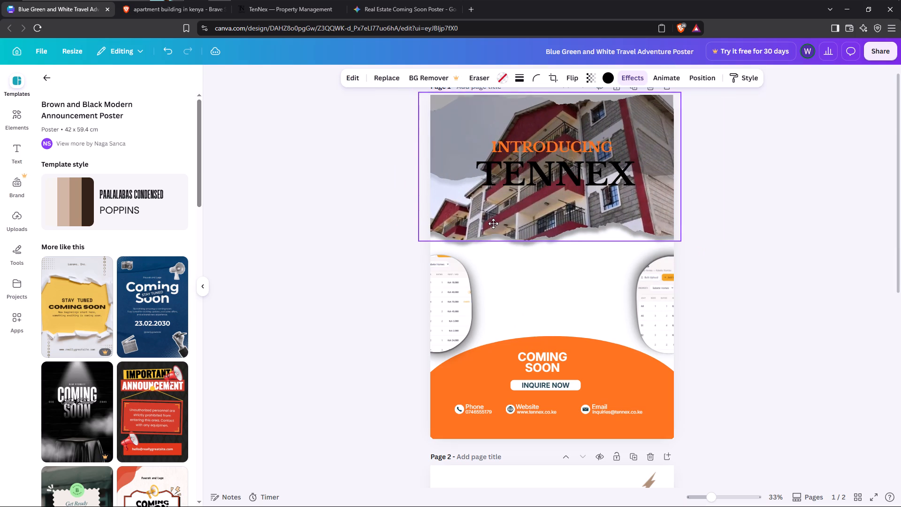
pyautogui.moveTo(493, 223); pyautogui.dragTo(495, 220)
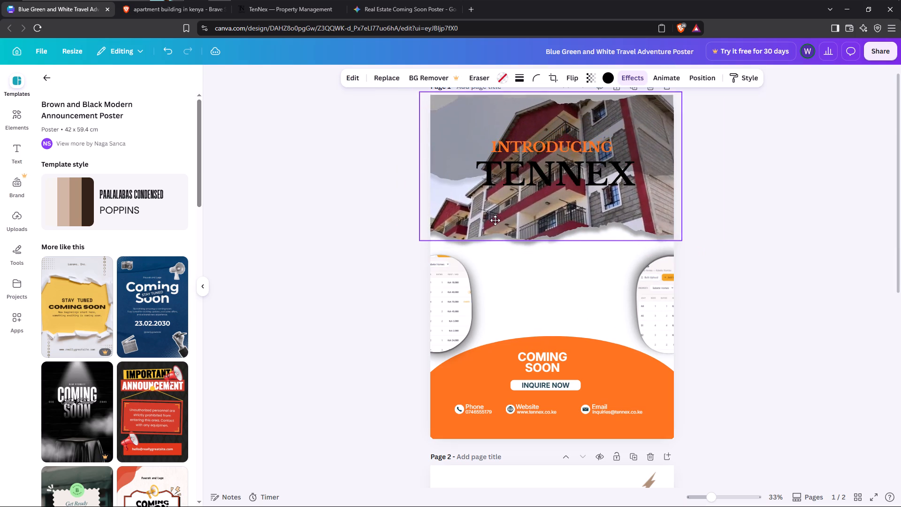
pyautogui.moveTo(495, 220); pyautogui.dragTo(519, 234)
# Move the black overlay down off the TenNex logo and bring the logo to the front.
pyautogui.click(452, 116)
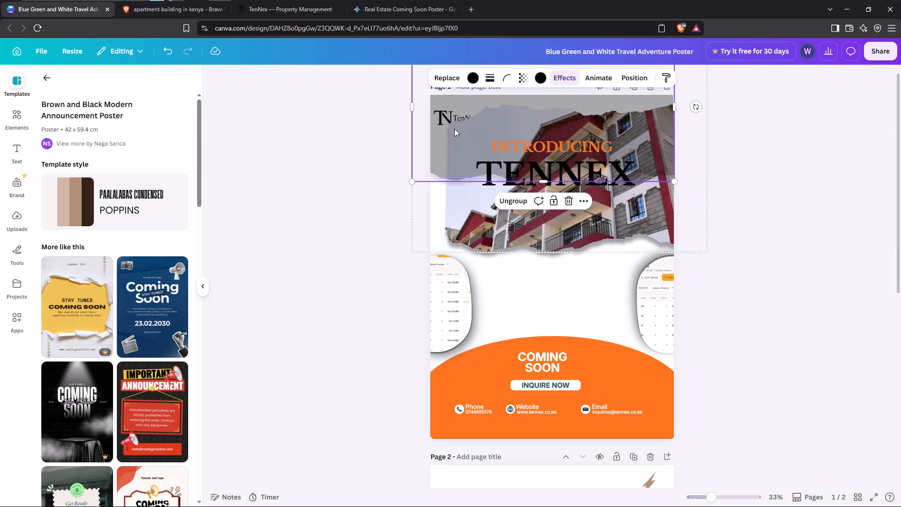
pyautogui.moveTo(472, 123); pyautogui.dragTo(528, 289)
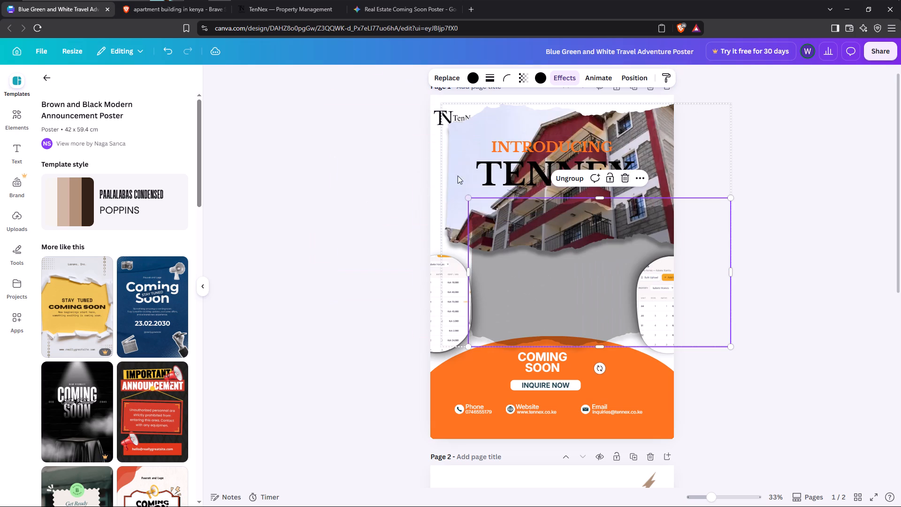
pyautogui.click(435, 116)
pyautogui.click(485, 166)
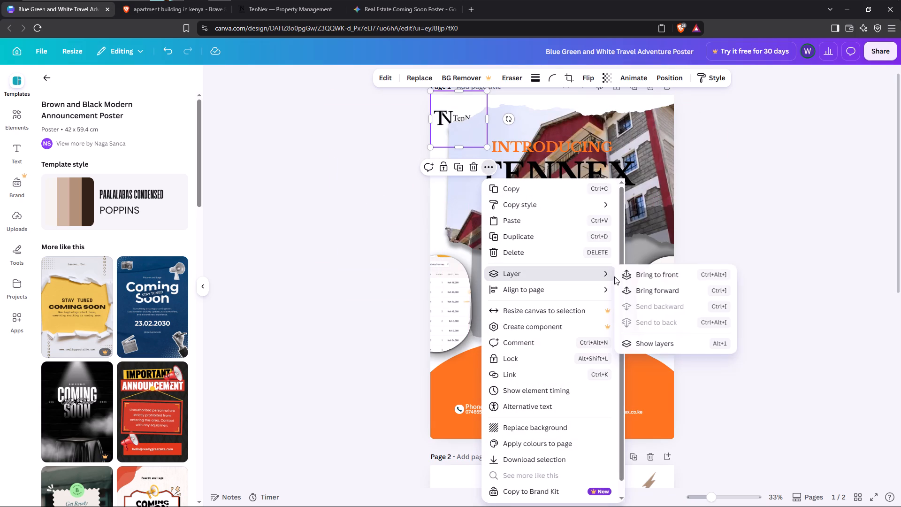
pyautogui.click(633, 272)
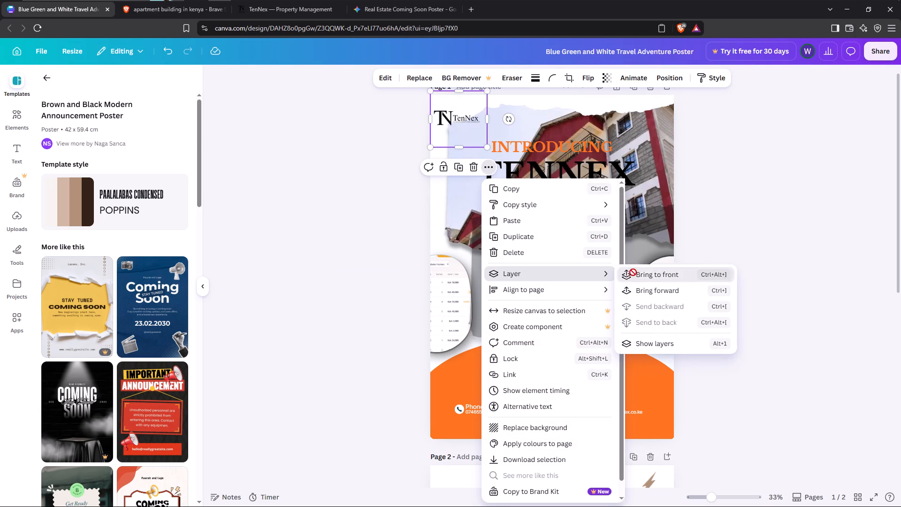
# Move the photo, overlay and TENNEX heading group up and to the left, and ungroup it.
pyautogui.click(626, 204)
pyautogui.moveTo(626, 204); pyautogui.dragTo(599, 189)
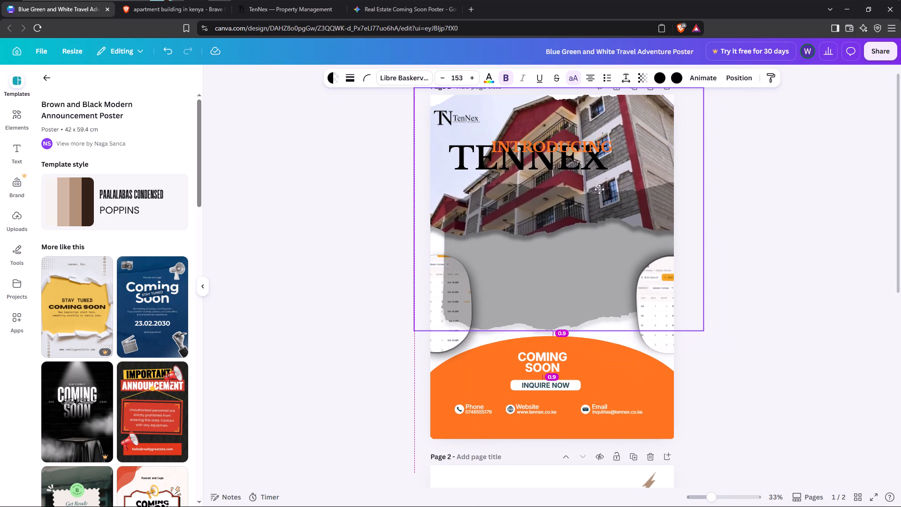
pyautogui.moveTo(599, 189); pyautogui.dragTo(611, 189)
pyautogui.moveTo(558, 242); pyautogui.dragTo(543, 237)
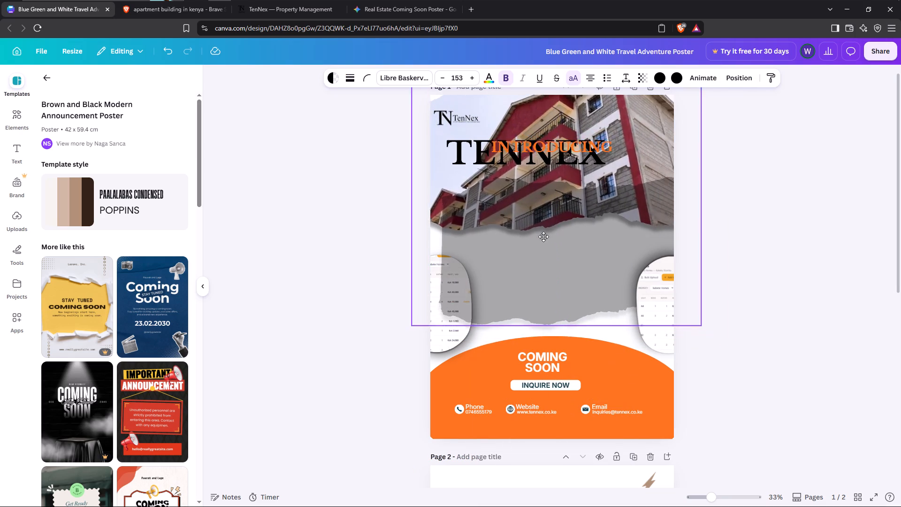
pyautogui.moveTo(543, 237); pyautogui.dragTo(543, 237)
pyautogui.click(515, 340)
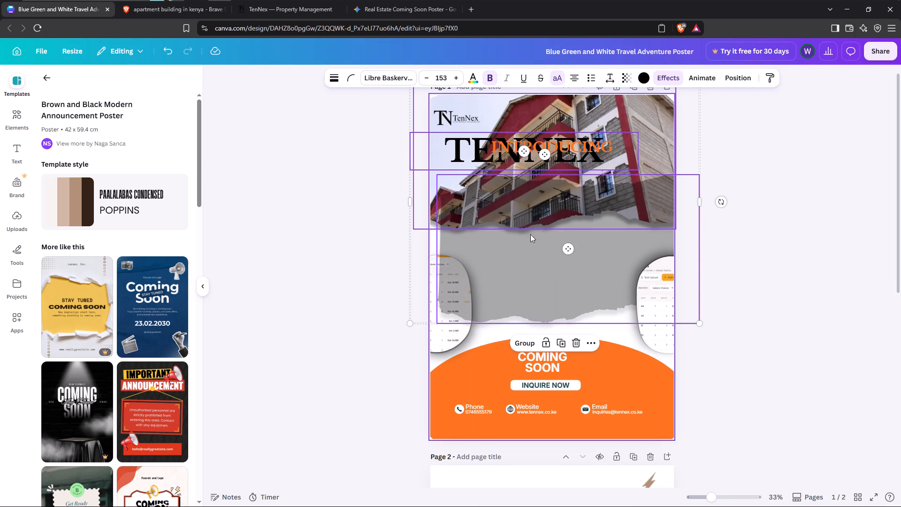
# Reposition the selected photo, overlay and TENNEX heading together, finishing slightly further left near the poster's top.
pyautogui.moveTo(646, 128); pyautogui.dragTo(653, 143)
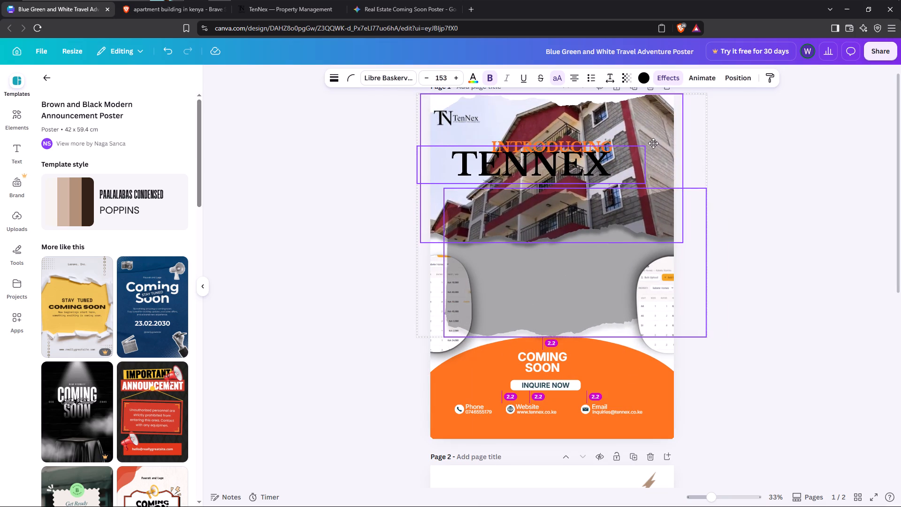
pyautogui.moveTo(653, 143); pyautogui.dragTo(652, 134)
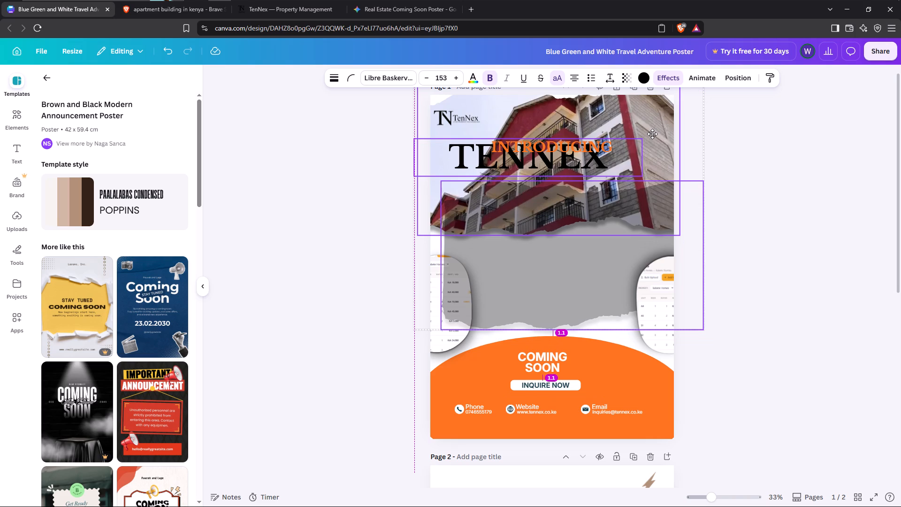
pyautogui.moveTo(652, 134); pyautogui.dragTo(656, 137)
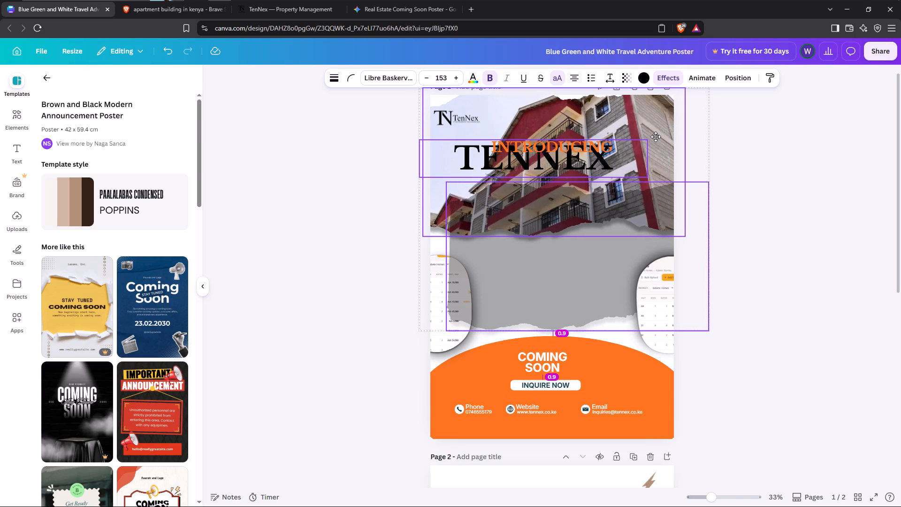
pyautogui.moveTo(656, 137); pyautogui.dragTo(657, 140)
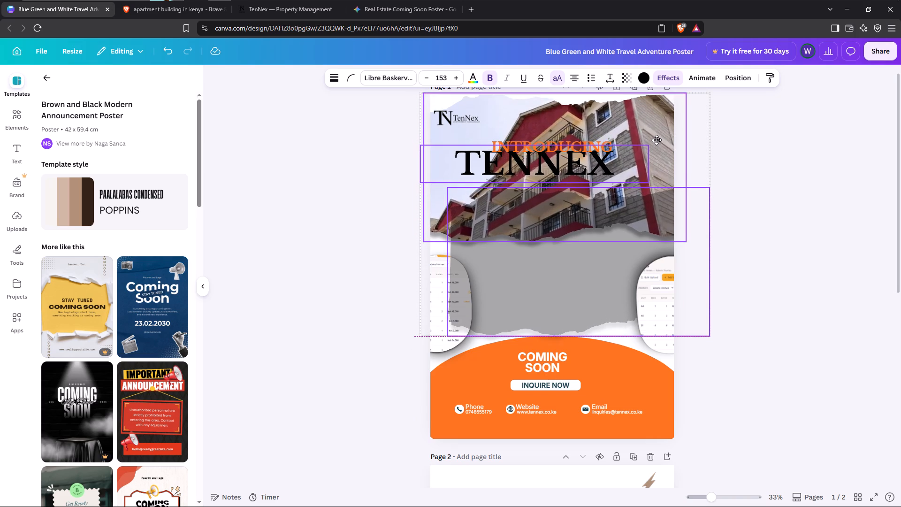
pyautogui.moveTo(657, 140); pyautogui.dragTo(659, 138)
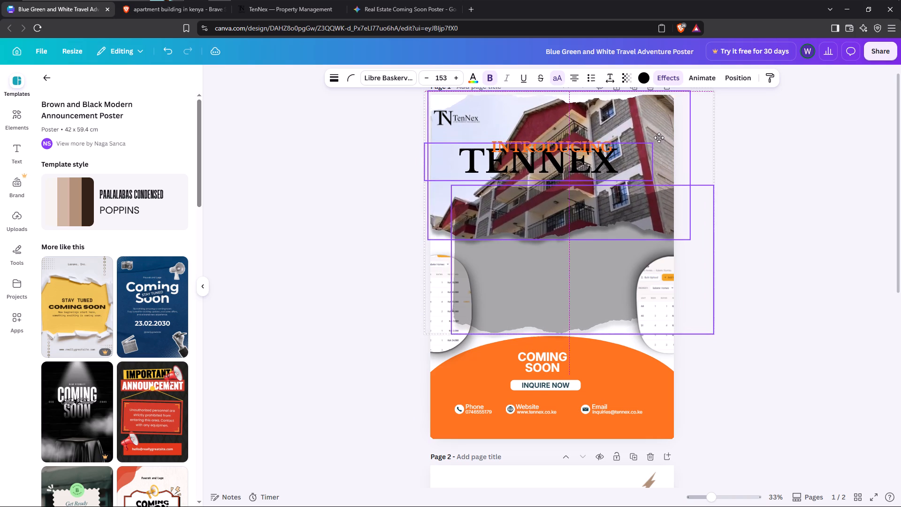
pyautogui.moveTo(659, 138); pyautogui.dragTo(655, 139)
pyautogui.moveTo(536, 288); pyautogui.dragTo(536, 288)
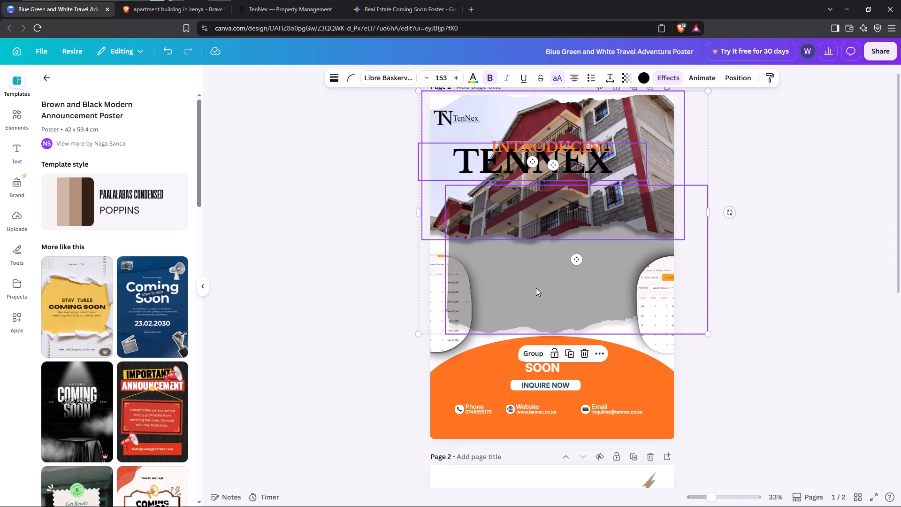
pyautogui.moveTo(536, 288); pyautogui.dragTo(521, 277)
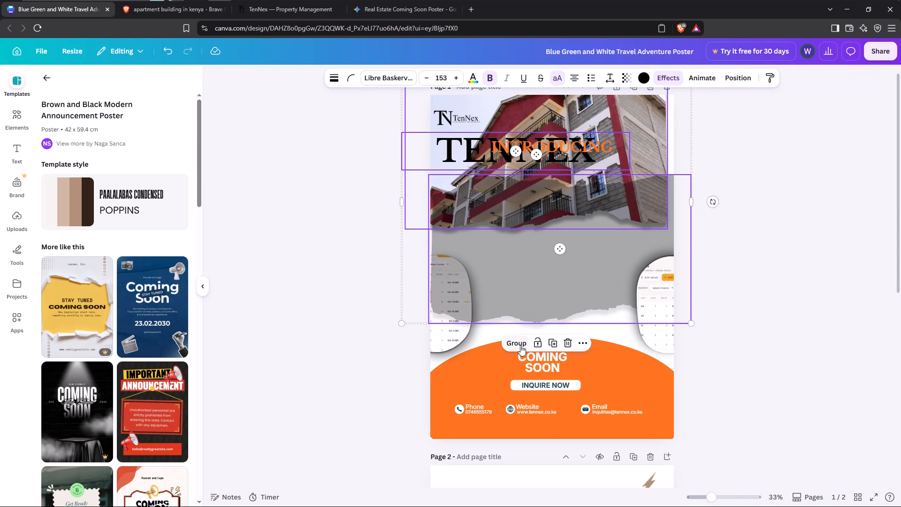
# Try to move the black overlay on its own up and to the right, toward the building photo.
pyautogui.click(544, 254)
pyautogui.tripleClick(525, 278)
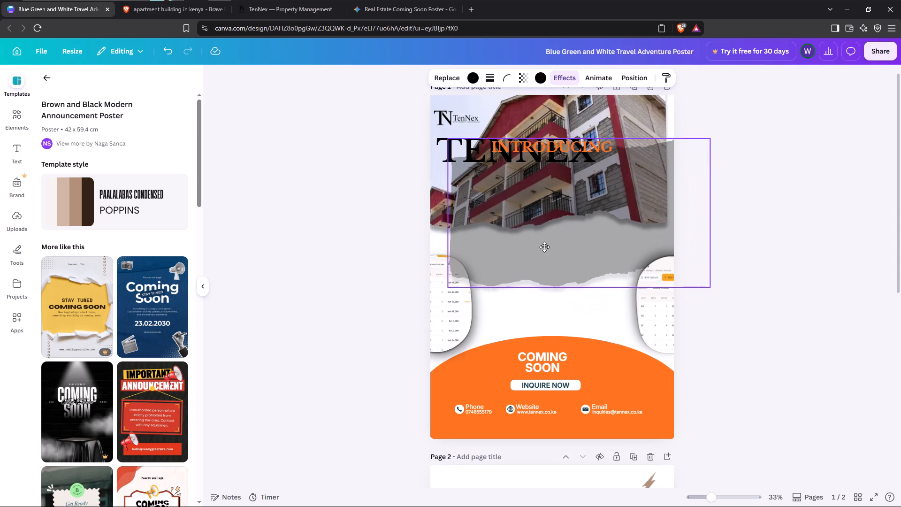
# Move the building photo down and to the right so it is centred horizontally across the poster's top edge.
pyautogui.moveTo(619, 112); pyautogui.dragTo(622, 113)
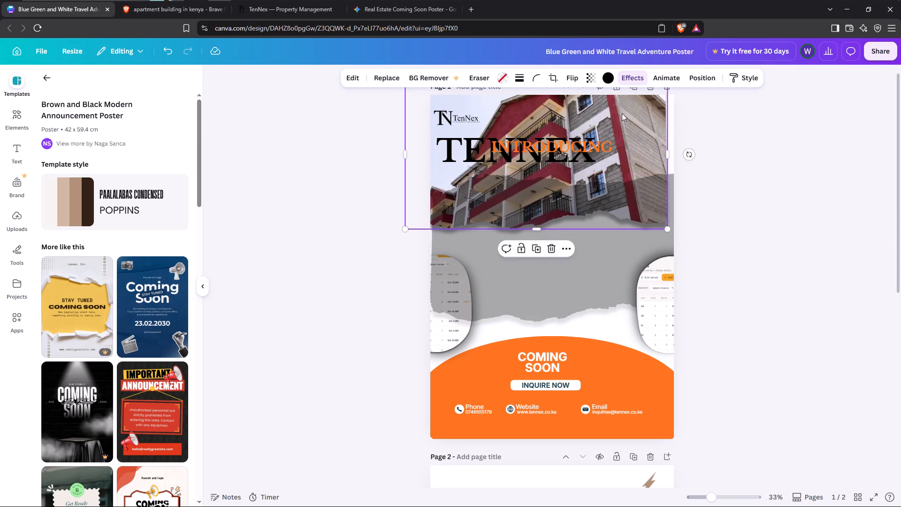
pyautogui.moveTo(622, 113); pyautogui.dragTo(634, 123)
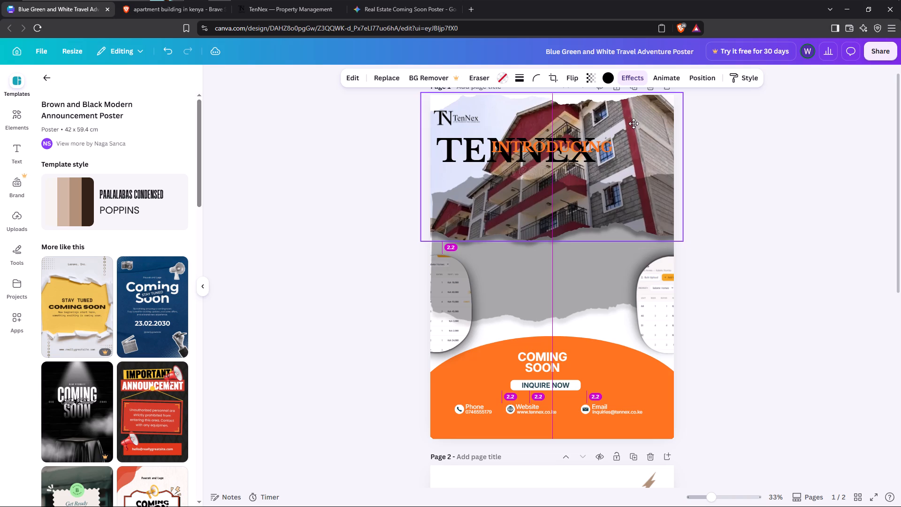
pyautogui.moveTo(634, 123); pyautogui.dragTo(633, 120)
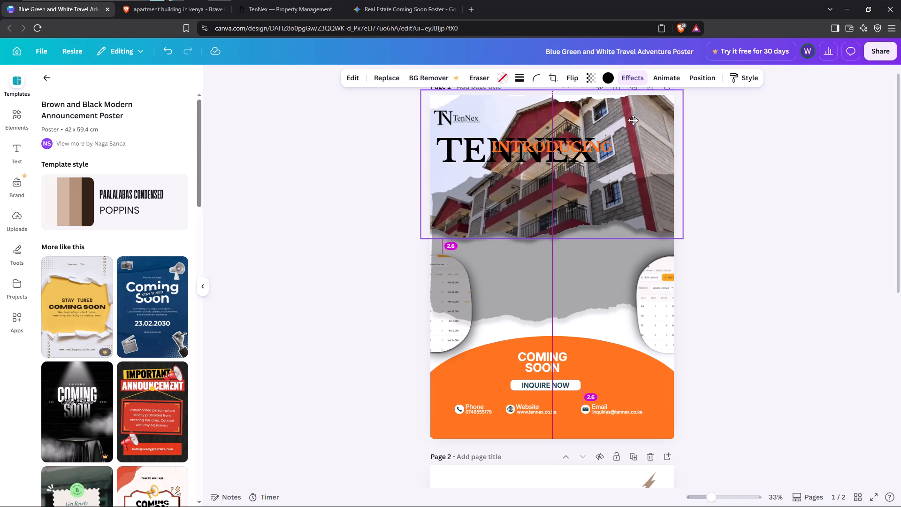
pyautogui.moveTo(633, 120); pyautogui.dragTo(633, 119)
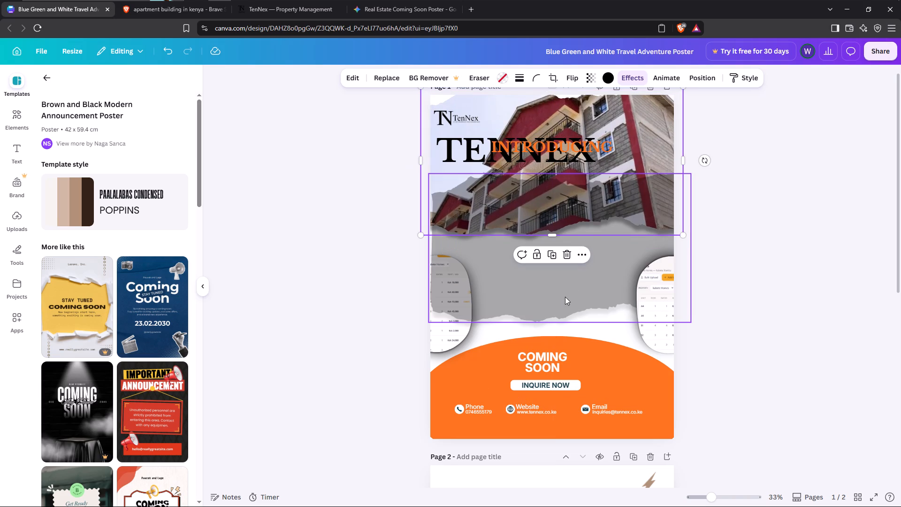
# Place the black overlay directly over the building photo, matching its torn edges, and lock it in place.
pyautogui.moveTo(575, 290); pyautogui.dragTo(570, 202)
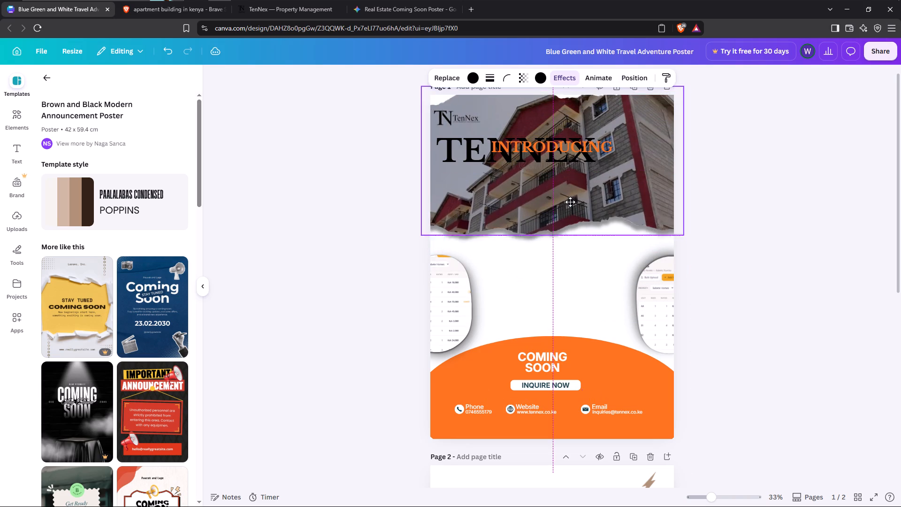
pyautogui.moveTo(570, 202); pyautogui.dragTo(570, 202)
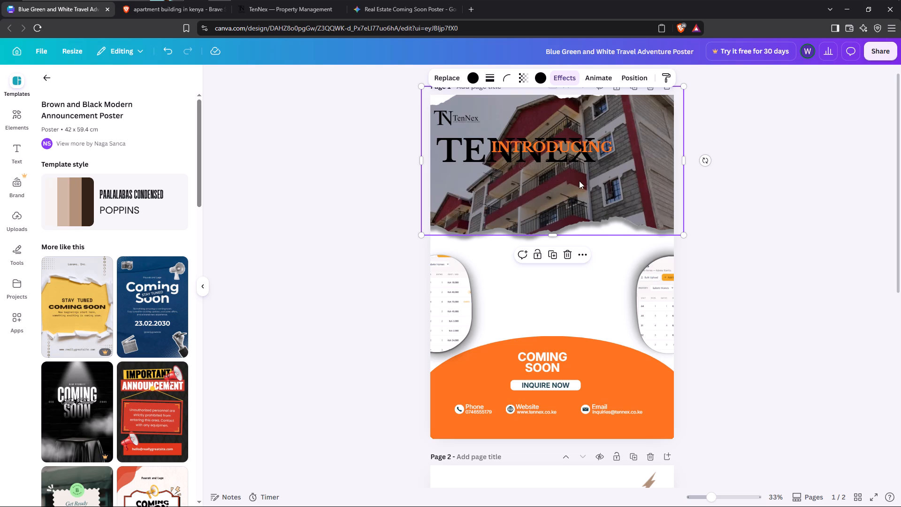
pyautogui.click(534, 253)
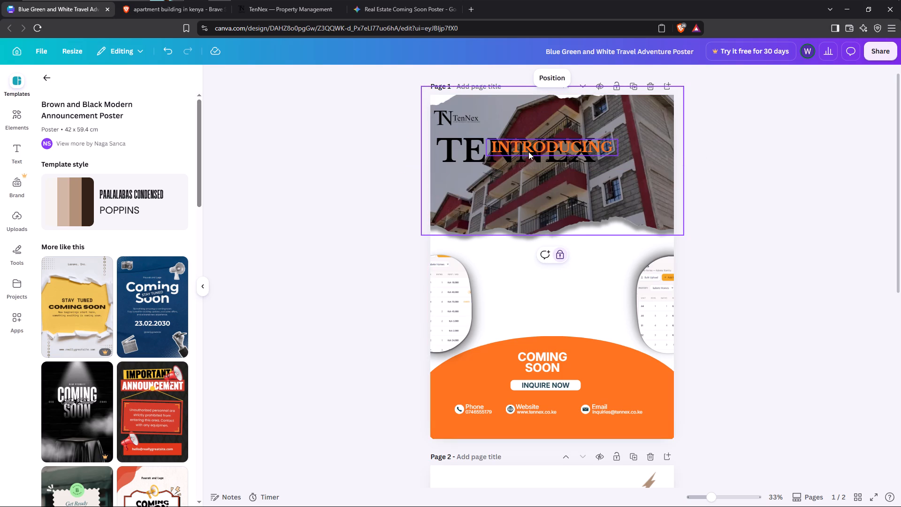
# Move the INTRODUCING heading up clear of TENNEX, and centre the TENNEX heading lower on the building photo.
pyautogui.moveTo(532, 151); pyautogui.dragTo(535, 126)
pyautogui.click(526, 149)
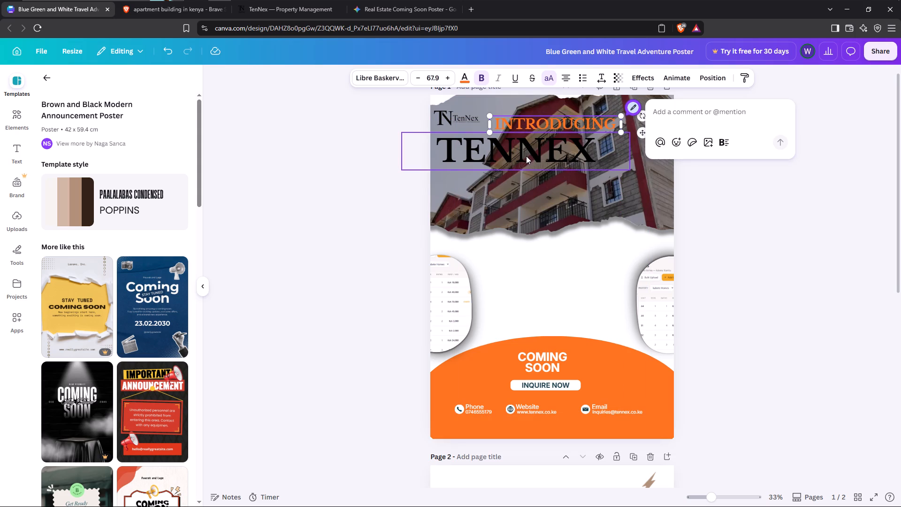
pyautogui.click(776, 212)
pyautogui.moveTo(514, 151); pyautogui.dragTo(518, 151)
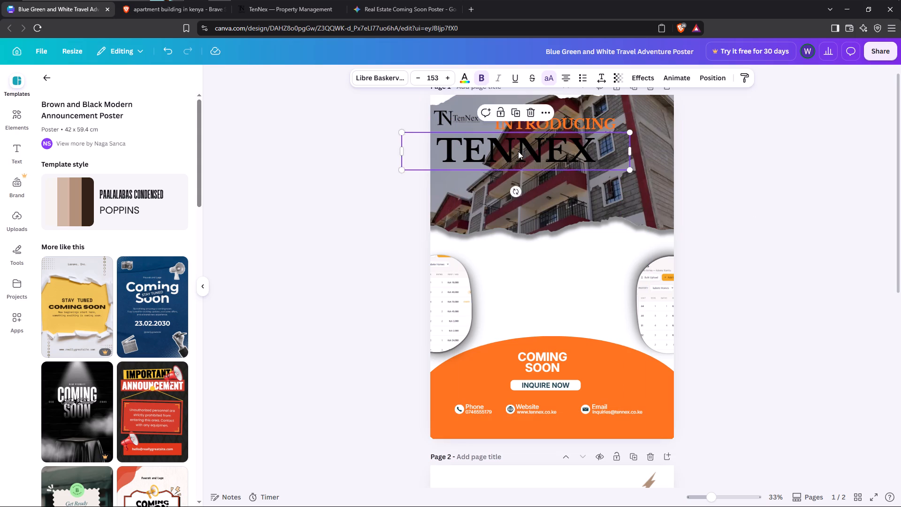
pyautogui.moveTo(518, 151); pyautogui.dragTo(548, 175)
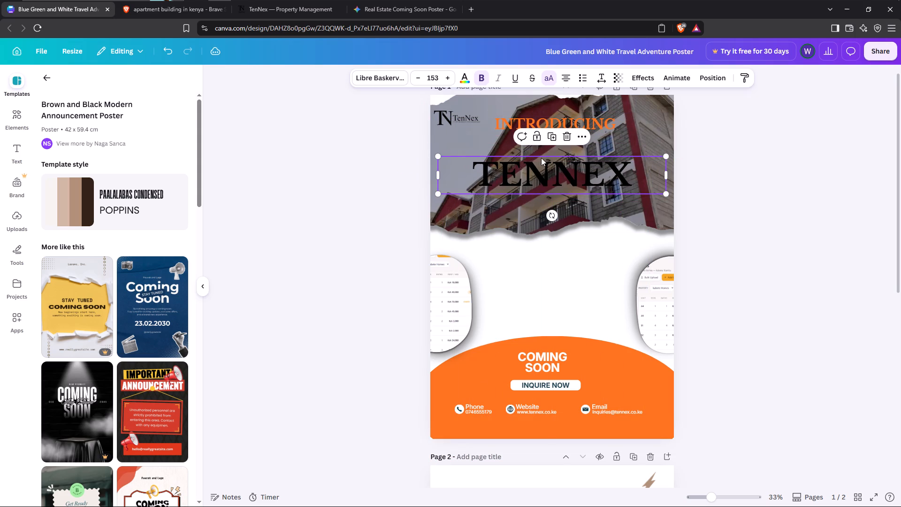
# Change the TENNEX heading's text colour to white.
pyautogui.click(463, 79)
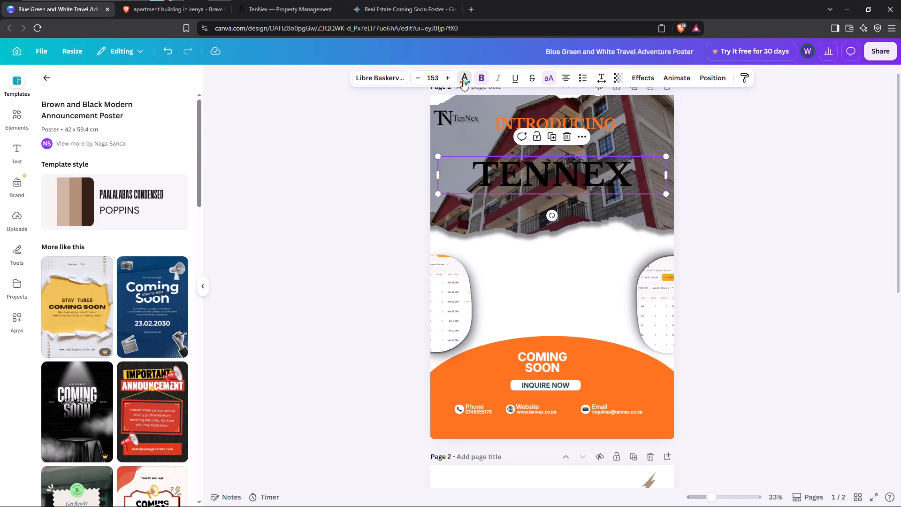
pyautogui.click(73, 182)
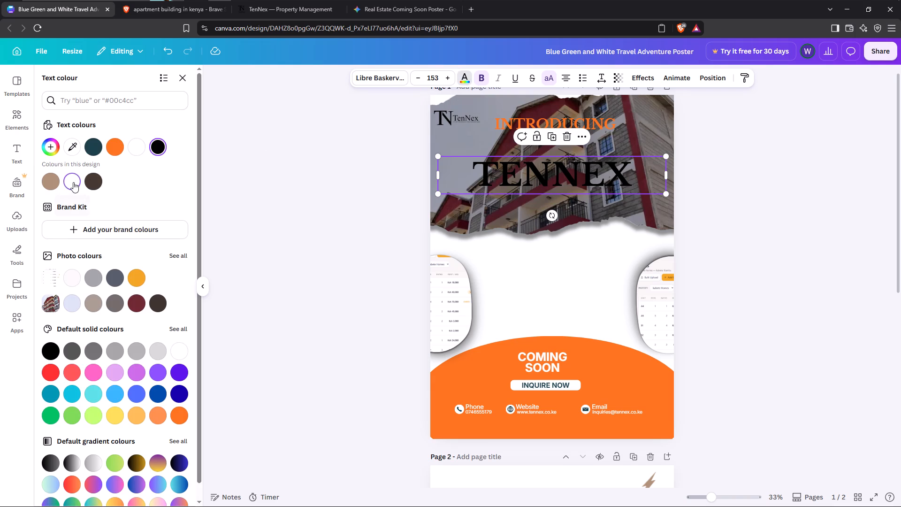
# Position the orange INTRODUCING heading close above TENNEX, centred horizontally on the poster, and deselect it.
pyautogui.click(567, 122)
pyautogui.moveTo(567, 122); pyautogui.dragTo(573, 146)
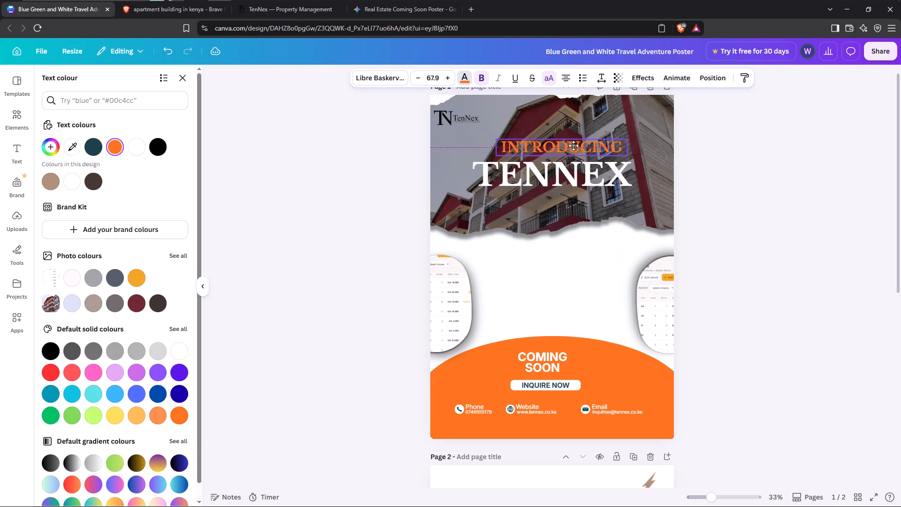
pyautogui.moveTo(573, 146); pyautogui.dragTo(568, 130)
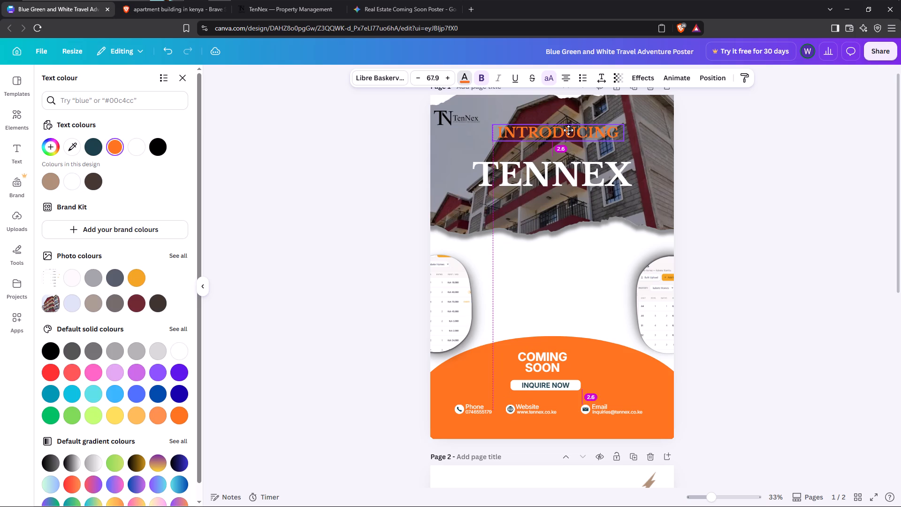
pyautogui.moveTo(568, 130); pyautogui.dragTo(567, 151)
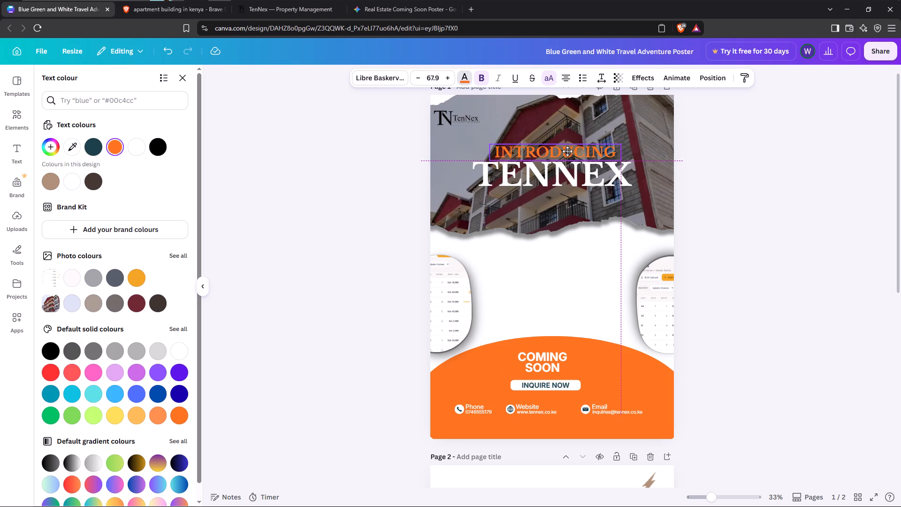
pyautogui.moveTo(567, 151); pyautogui.dragTo(566, 151)
pyautogui.moveTo(566, 151); pyautogui.dragTo(566, 151)
pyautogui.moveTo(566, 151); pyautogui.dragTo(565, 151)
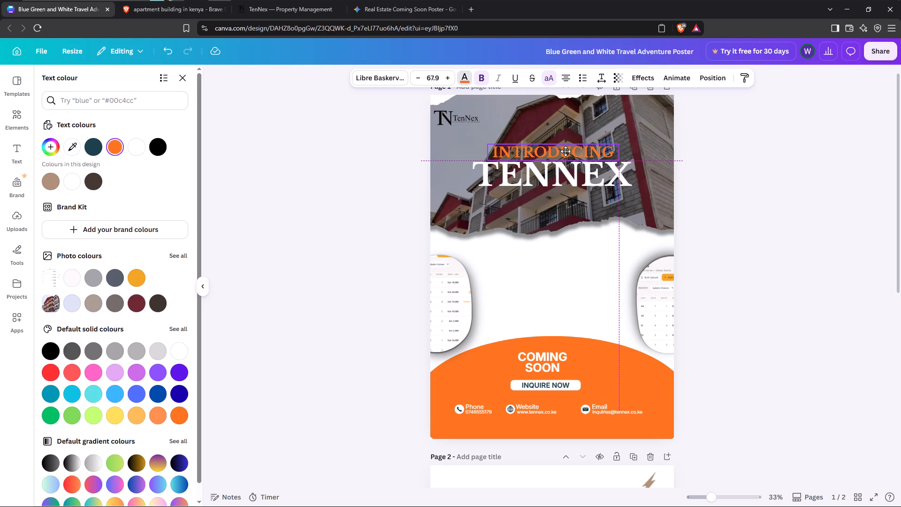
pyautogui.moveTo(565, 151); pyautogui.dragTo(565, 151)
pyautogui.moveTo(565, 151); pyautogui.dragTo(564, 150)
pyautogui.moveTo(564, 150); pyautogui.dragTo(563, 150)
pyautogui.click(772, 134)
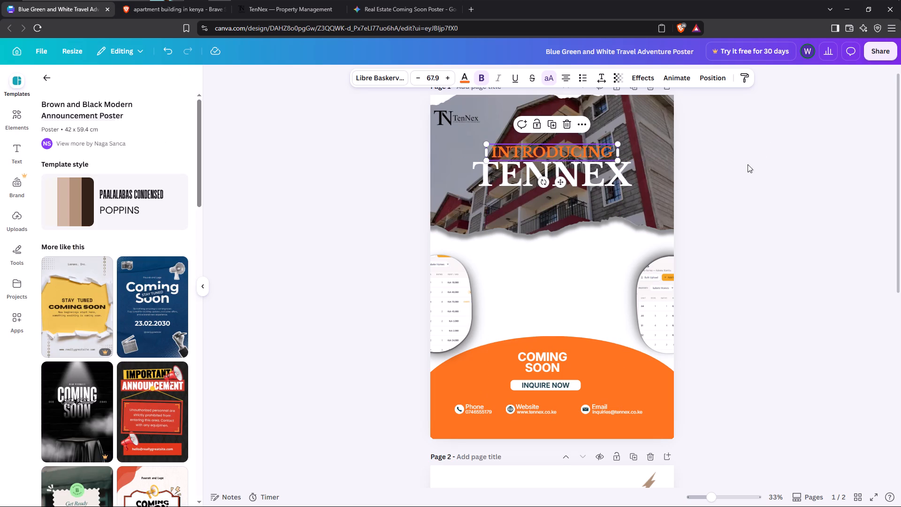
pyautogui.click(742, 169)
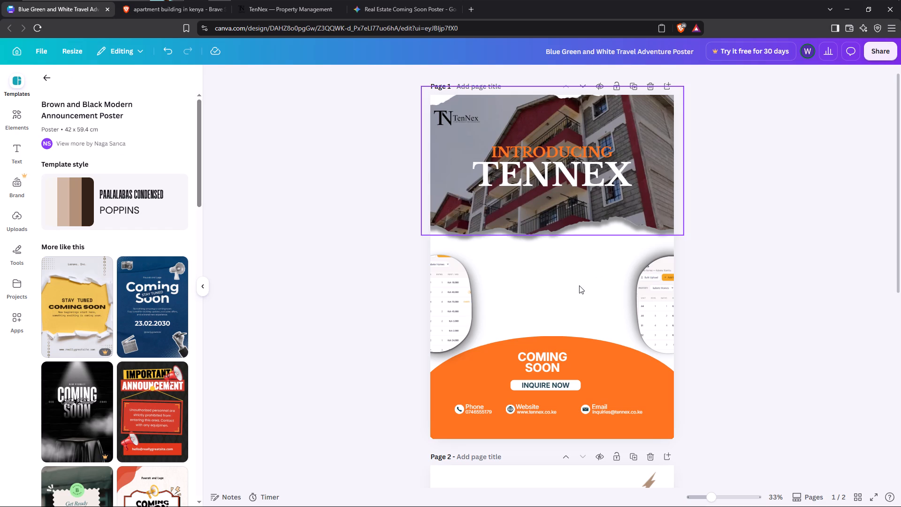
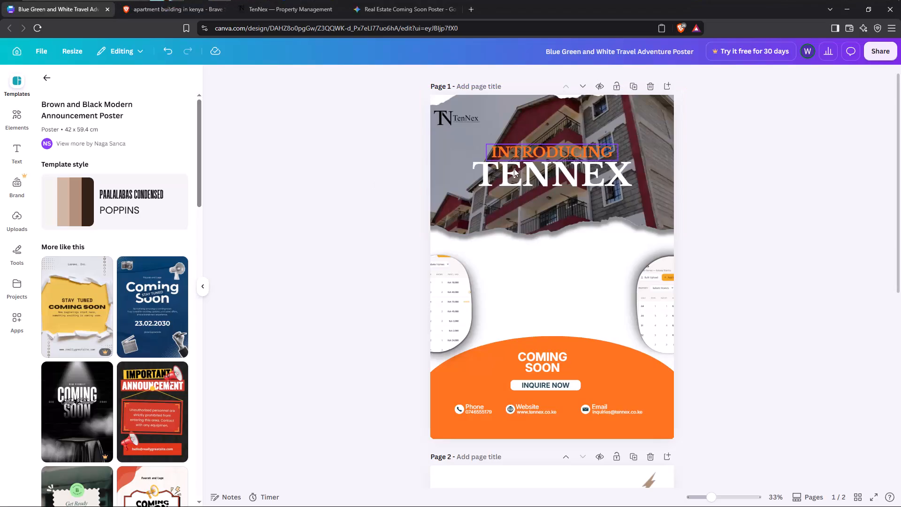
# Nudge the white TENNEX heading up so it slightly overlaps the bottom of INTRODUCING, keeping it centred on the poster.
pyautogui.click(357, 188)
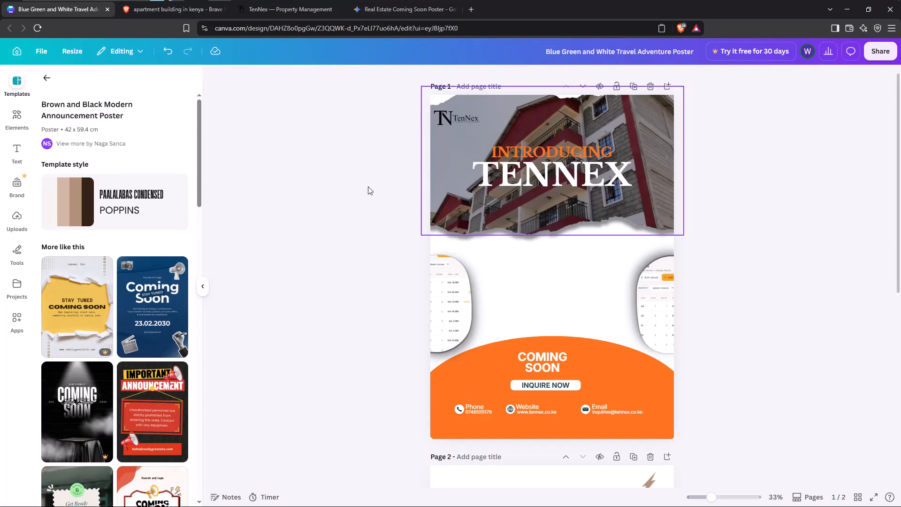
pyautogui.moveTo(539, 174); pyautogui.dragTo(537, 169)
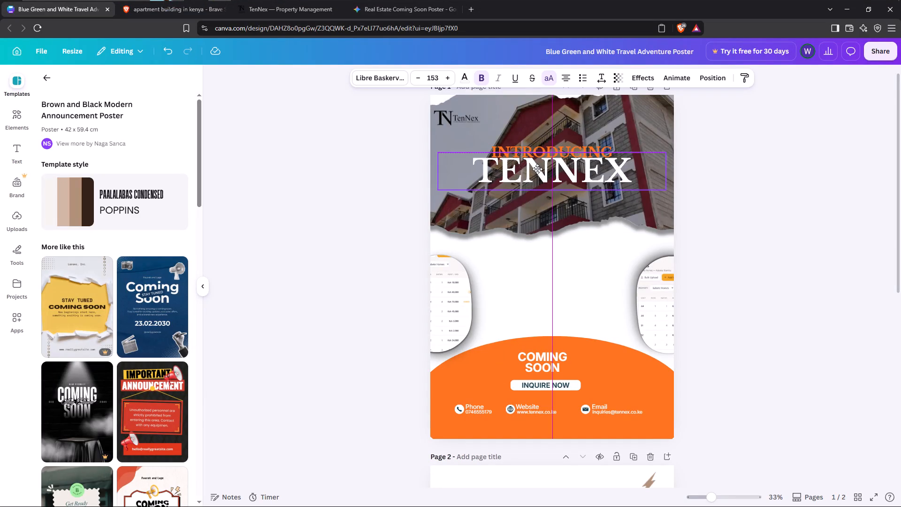
pyautogui.moveTo(537, 169); pyautogui.dragTo(536, 168)
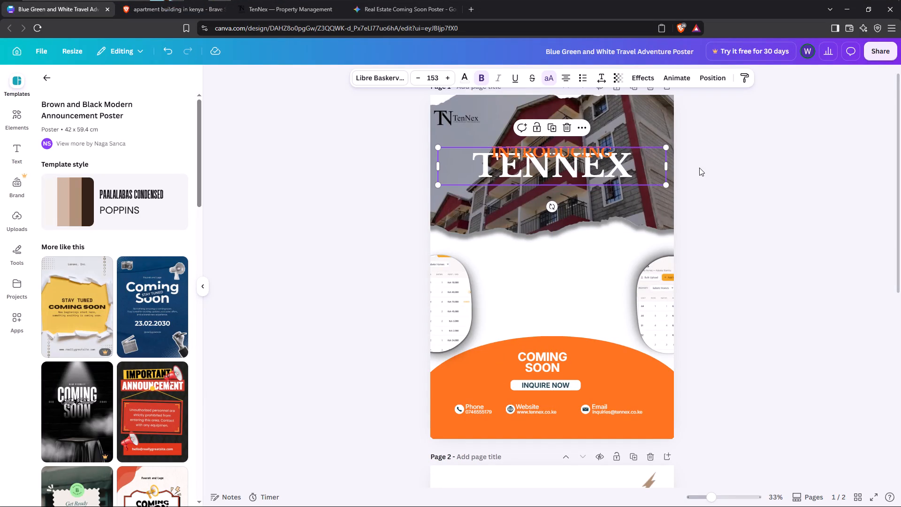
pyautogui.click(710, 174)
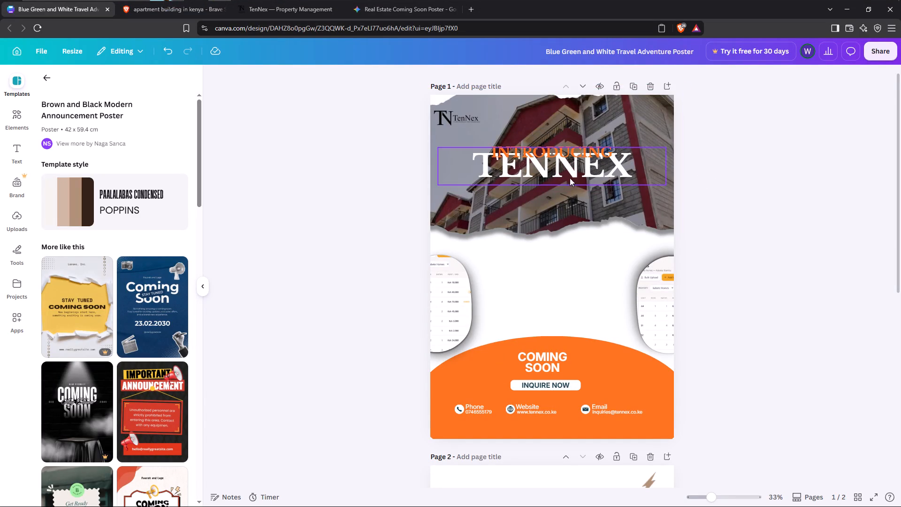
pyautogui.click(566, 173)
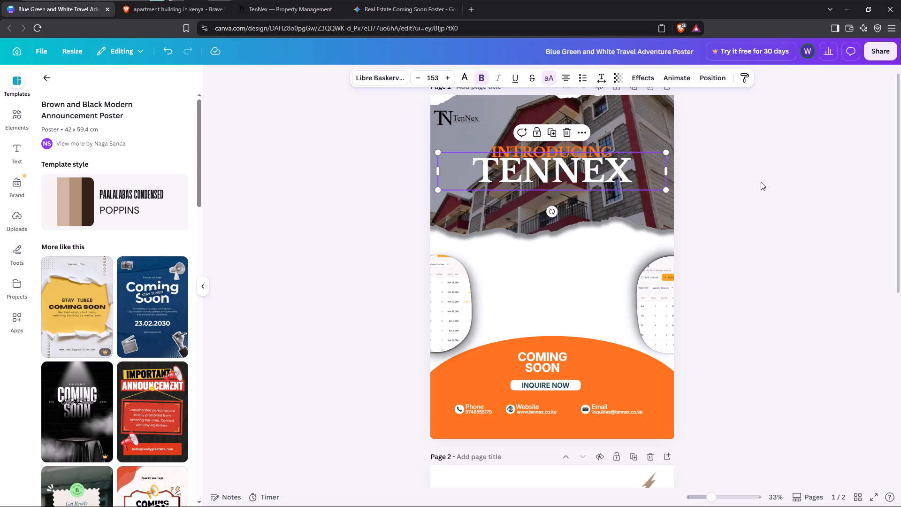
pyautogui.click(535, 295)
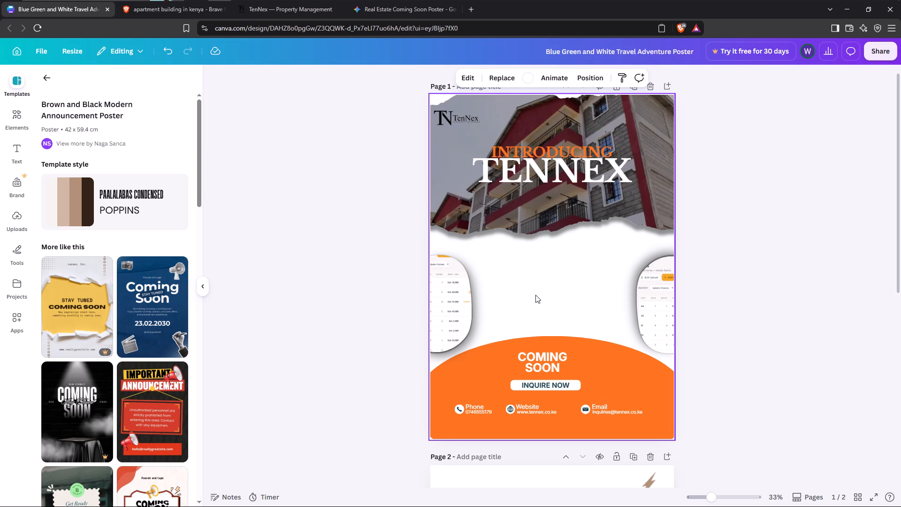
# Look over the poster on page 1 and the COMING SOON elements on page 2.
pyautogui.scroll(-6, 319, 254)
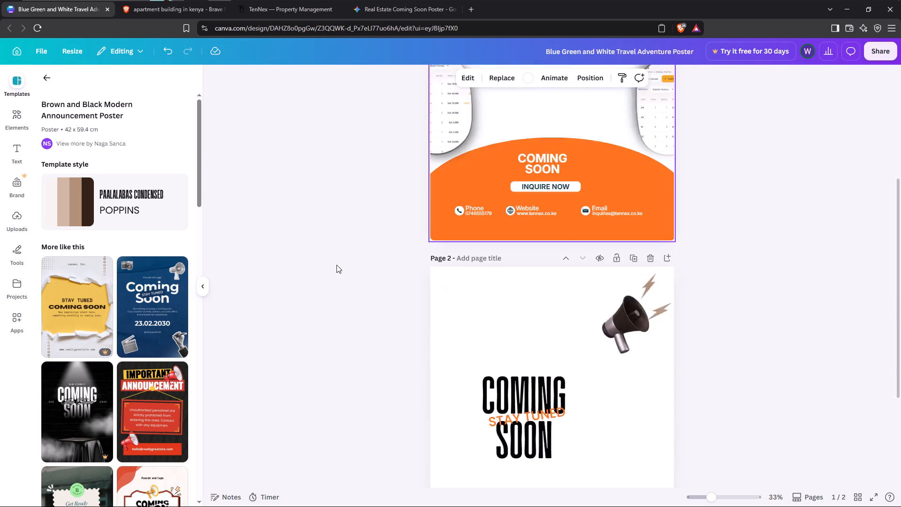
pyautogui.scroll(5, 372, 280)
pyautogui.scroll(-2, 376, 279)
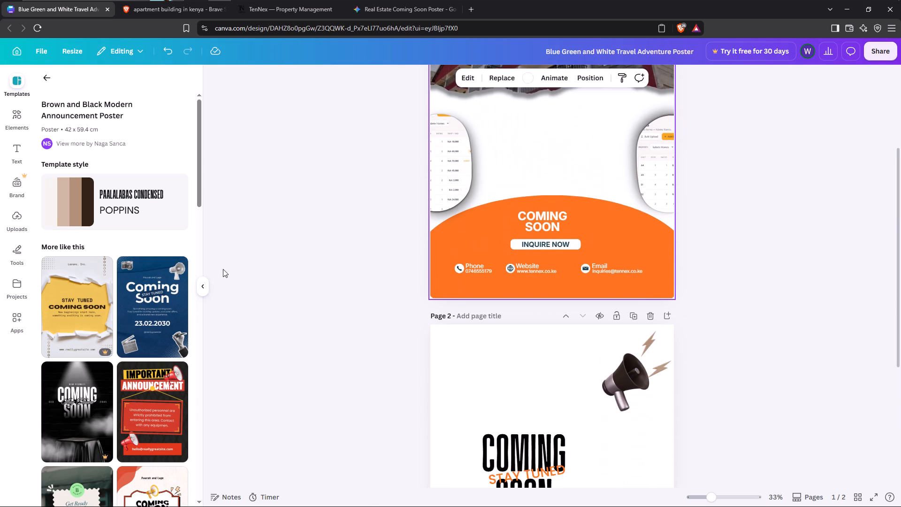
pyautogui.scroll(-3, 350, 243)
pyautogui.scroll(6, 303, 224)
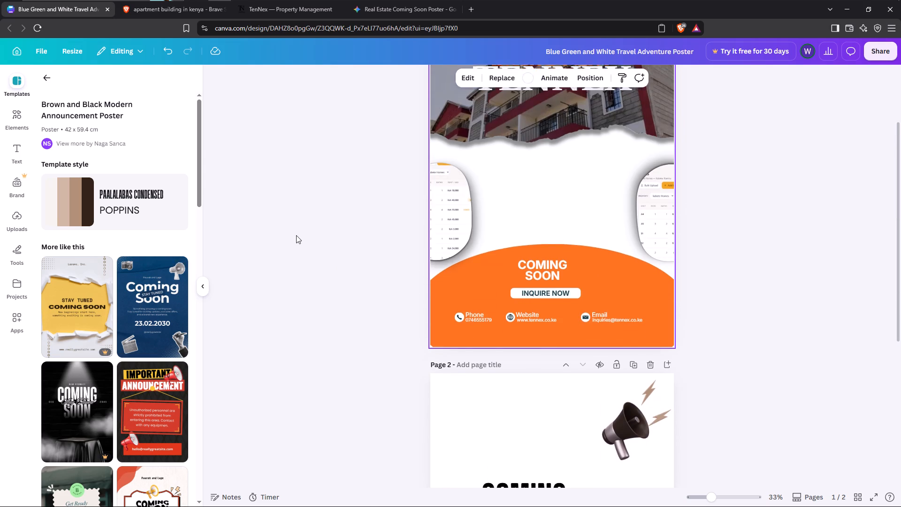
pyautogui.scroll(3, 296, 235)
pyautogui.click(316, 221)
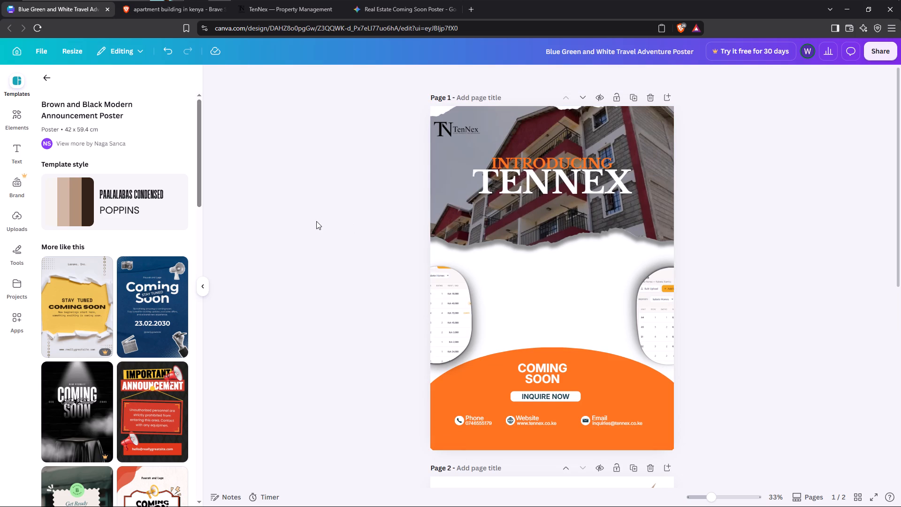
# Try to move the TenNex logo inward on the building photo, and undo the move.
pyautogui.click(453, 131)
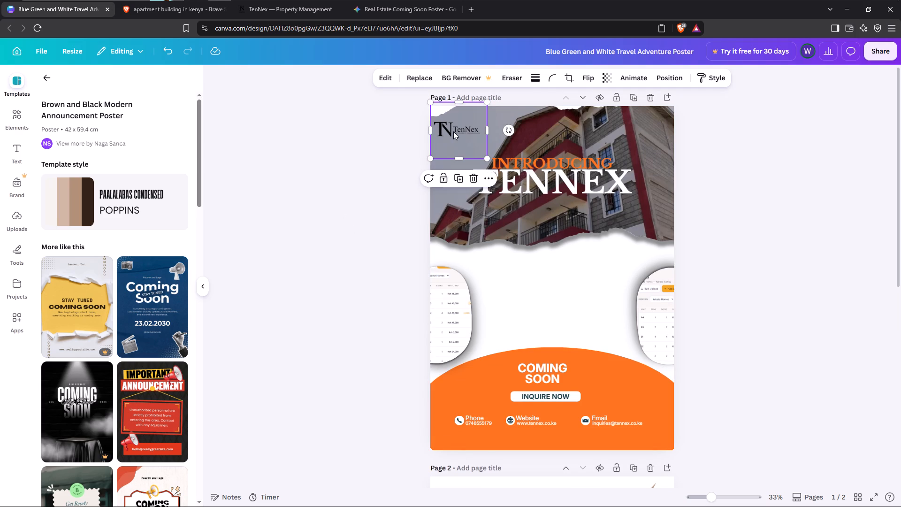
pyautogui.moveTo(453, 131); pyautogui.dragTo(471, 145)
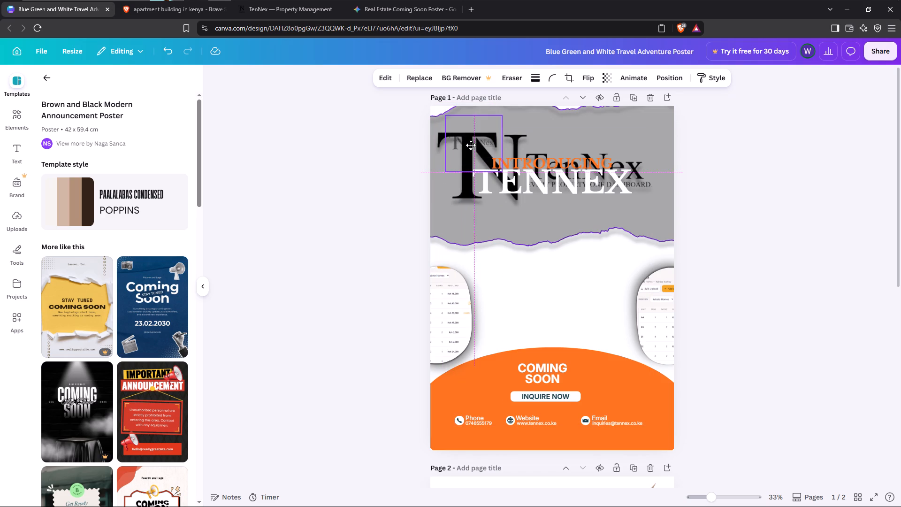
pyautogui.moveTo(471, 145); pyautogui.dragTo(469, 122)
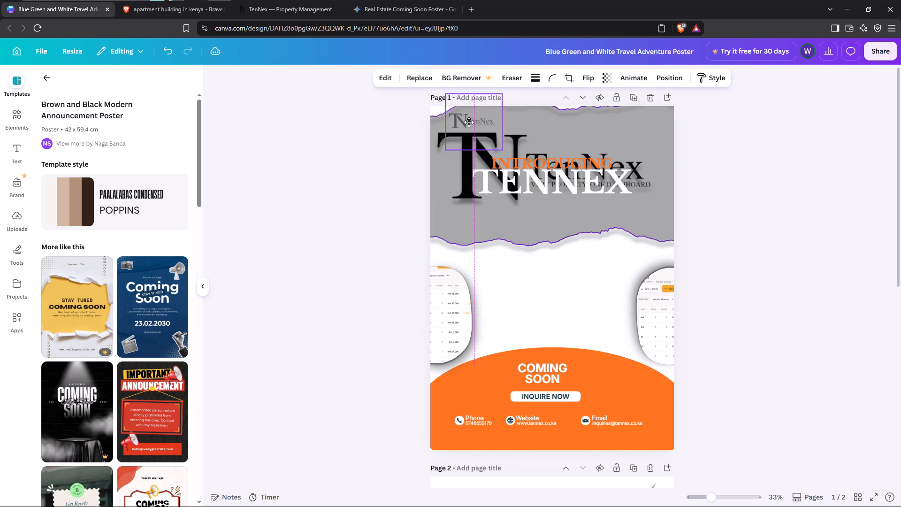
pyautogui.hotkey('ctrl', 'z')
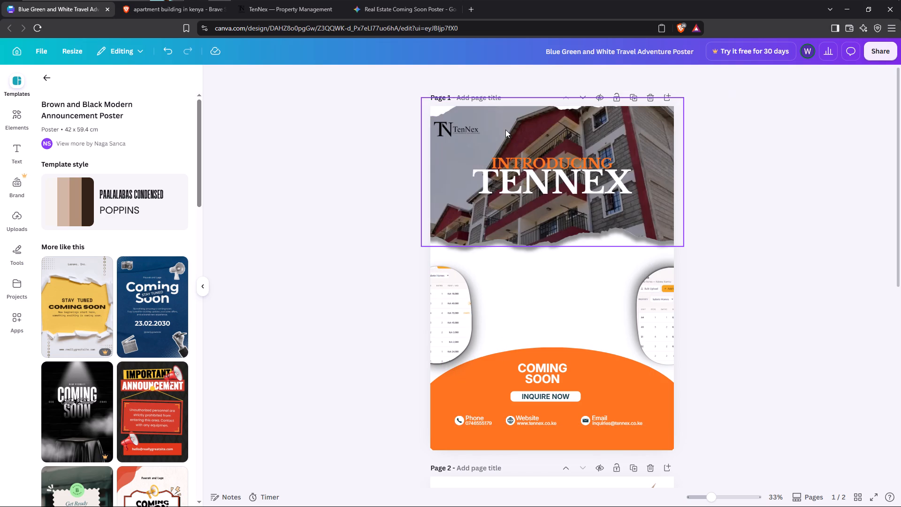
# Extend the right edge of the TenNex logo to make it wider and larger.
pyautogui.click(463, 129)
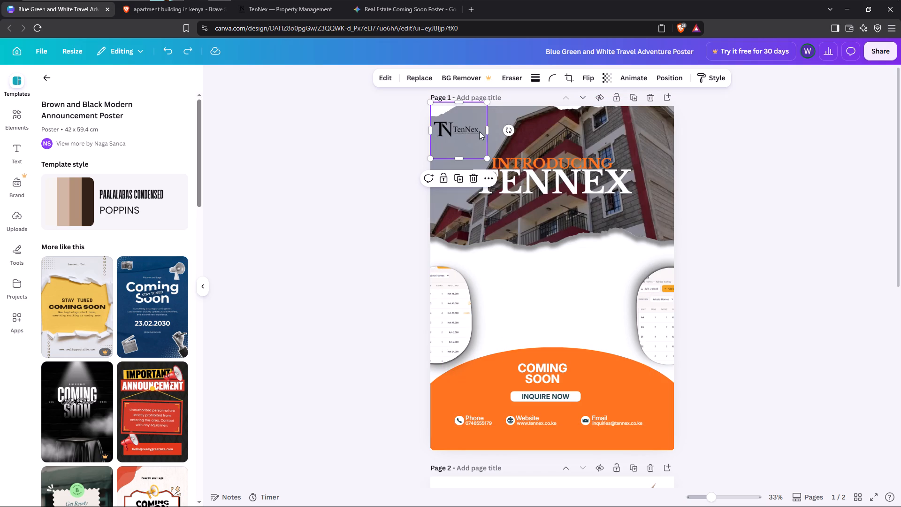
pyautogui.moveTo(489, 133); pyautogui.dragTo(504, 136)
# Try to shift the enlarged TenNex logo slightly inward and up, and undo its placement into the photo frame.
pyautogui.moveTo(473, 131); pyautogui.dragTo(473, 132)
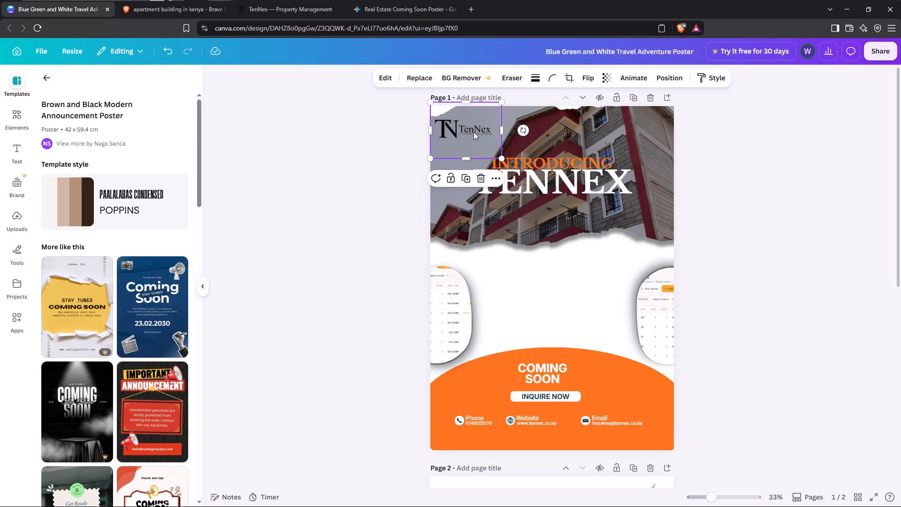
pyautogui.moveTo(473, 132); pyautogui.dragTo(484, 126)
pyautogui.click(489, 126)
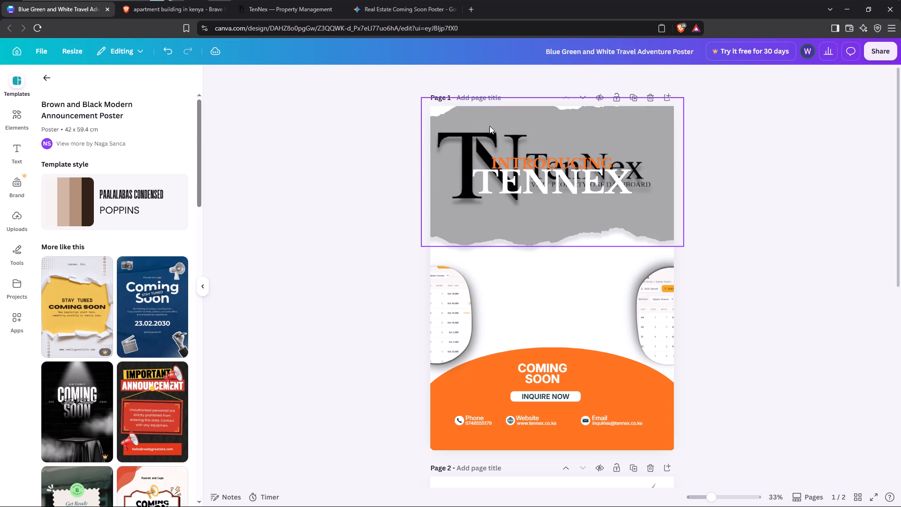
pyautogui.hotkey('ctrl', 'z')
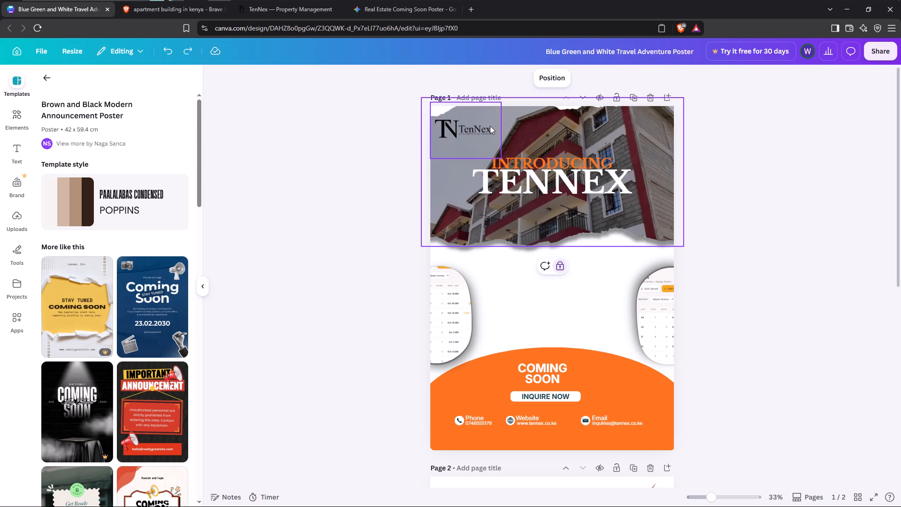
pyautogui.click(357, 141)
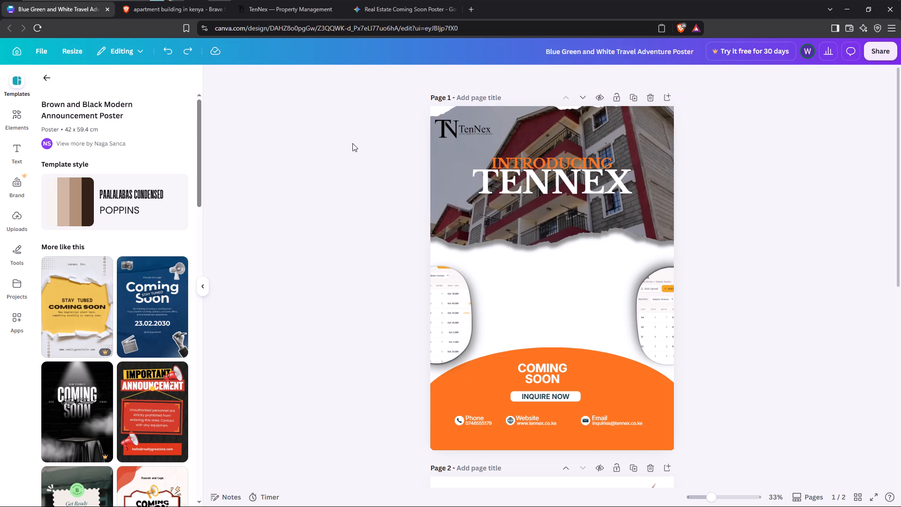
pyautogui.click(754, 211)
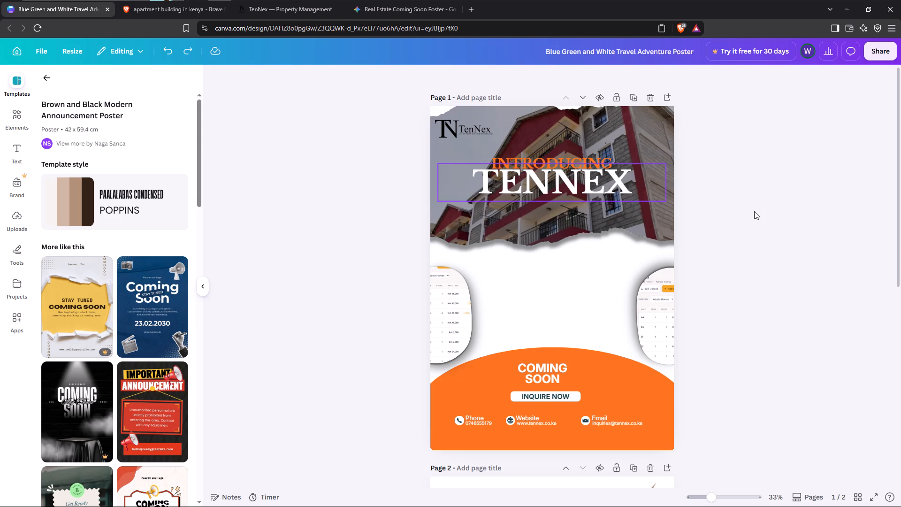
# Set the INTRODUCING heading's text colour to the default solid orange #ff751f and deselect the heading.
pyautogui.click(594, 165)
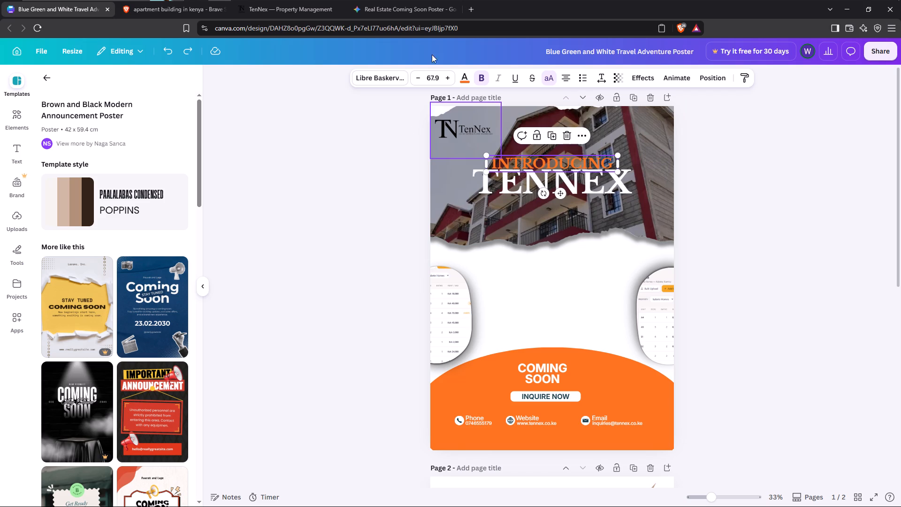
pyautogui.click(465, 79)
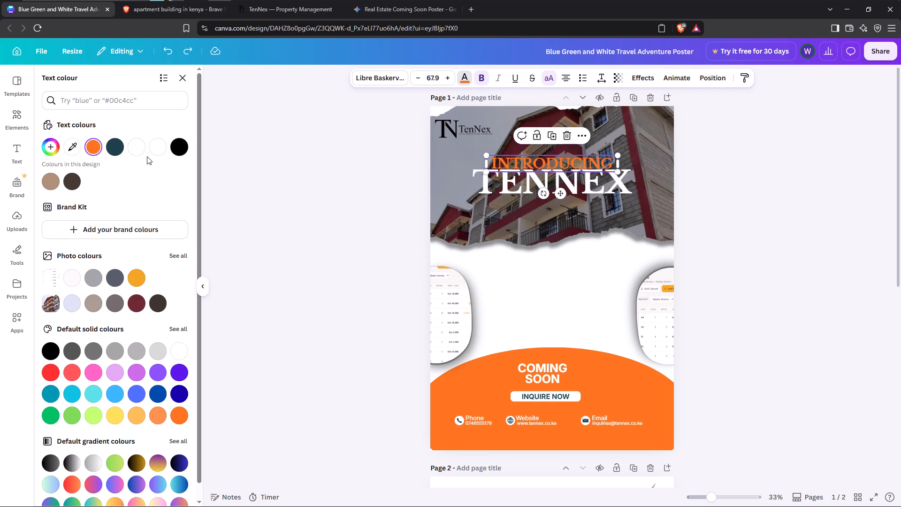
pyautogui.click(174, 418)
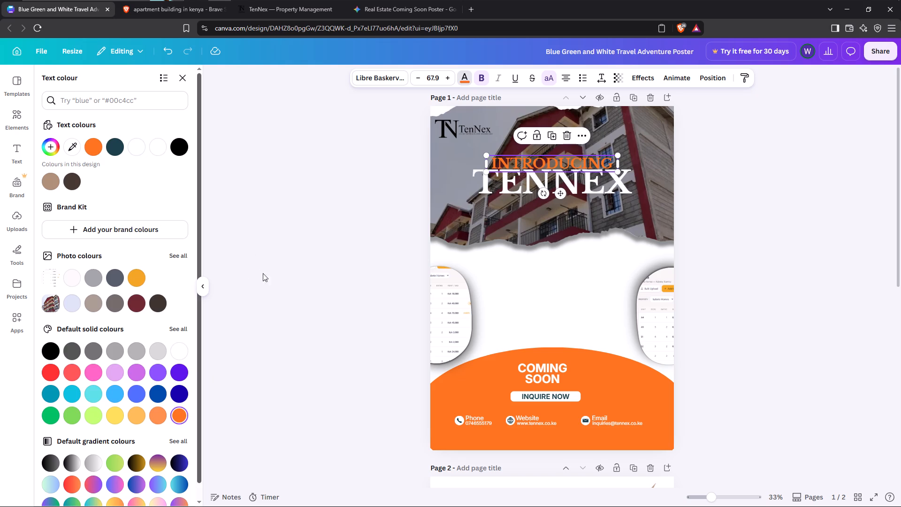
pyautogui.scroll(-6, 263, 333)
pyautogui.scroll(8, 264, 333)
pyautogui.click(268, 333)
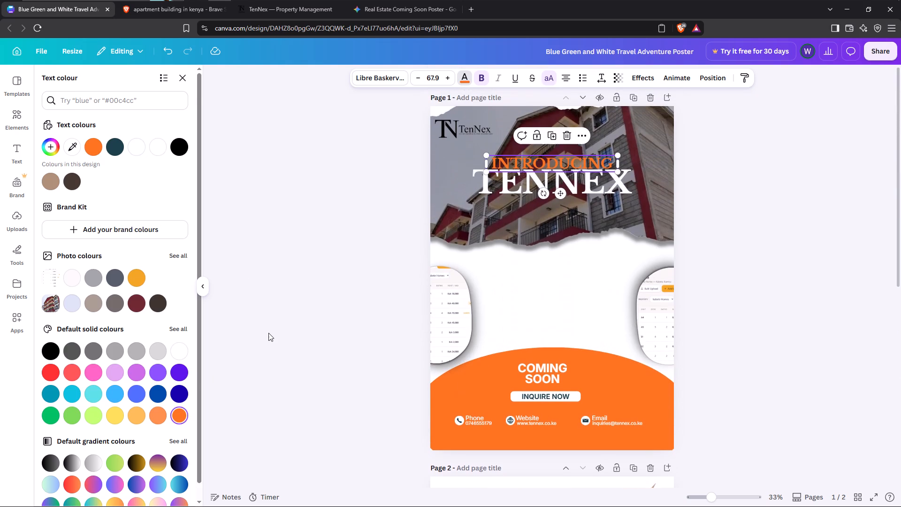
pyautogui.click(273, 293)
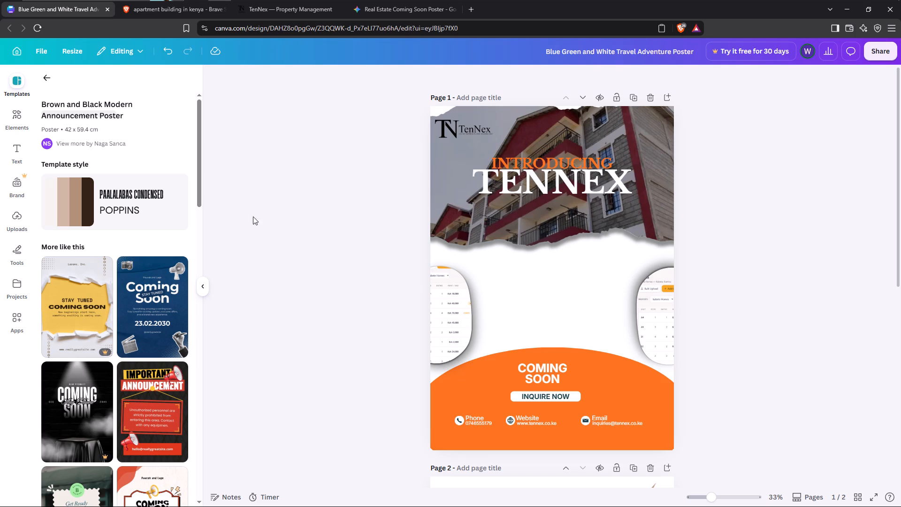
# Examine the COMING SOON text on page 2 and browse similar templates, previewing the black poster with orange COMING SOON lettering.
pyautogui.scroll(-8, 303, 228)
pyautogui.click(533, 232)
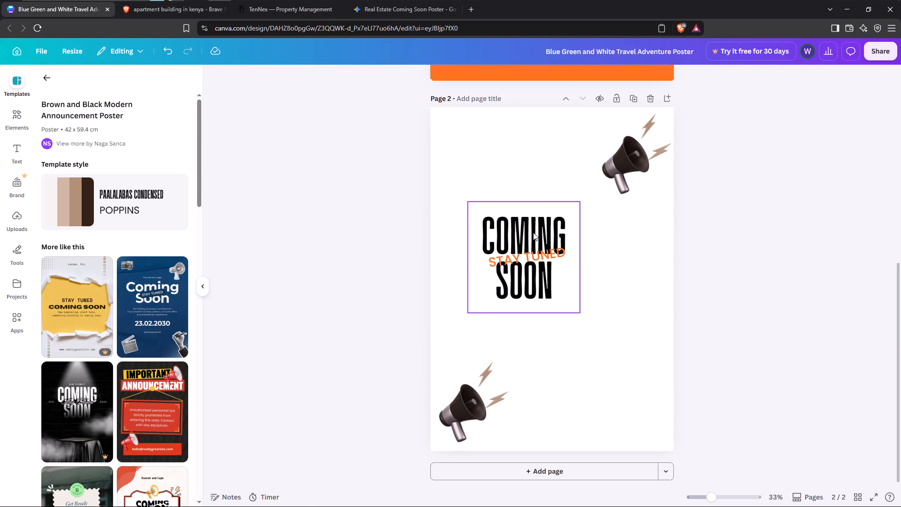
pyautogui.click(531, 233)
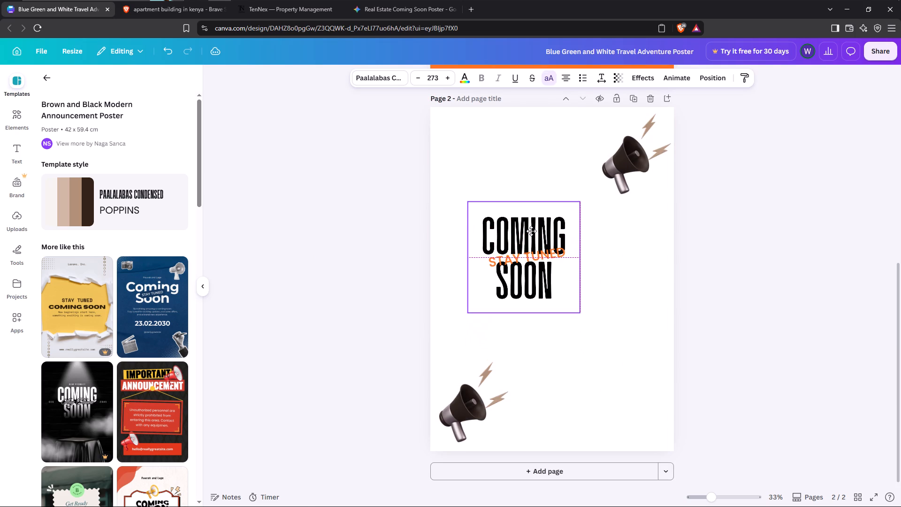
pyautogui.scroll(-5, 72, 375)
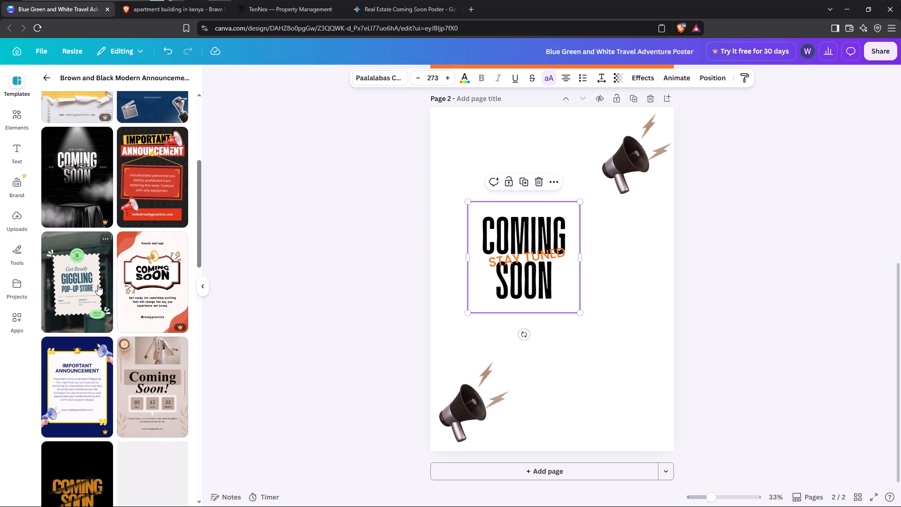
pyautogui.scroll(-3, 98, 285)
pyautogui.scroll(2, 100, 285)
pyautogui.scroll(-2, 100, 285)
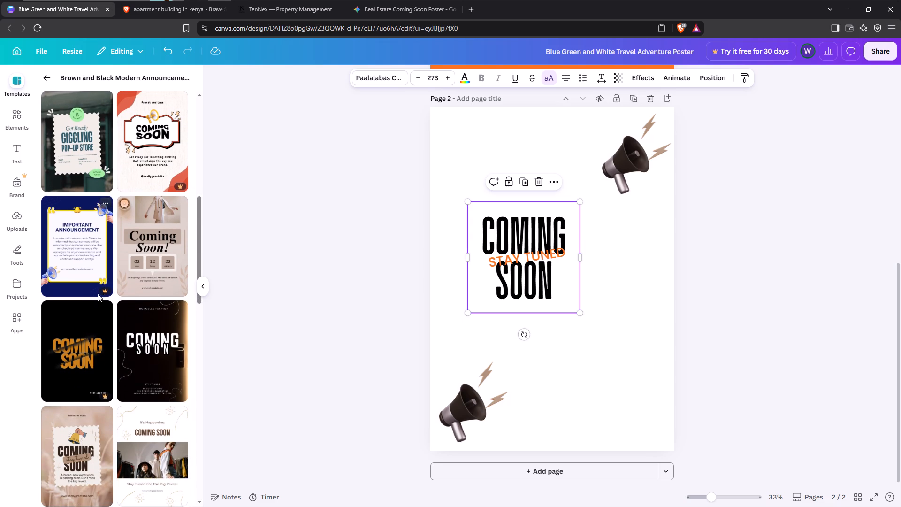
pyautogui.click(80, 350)
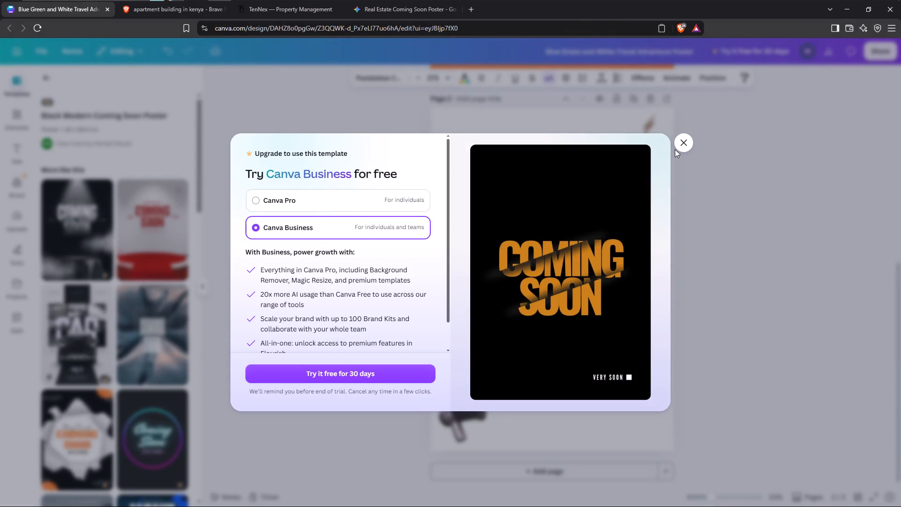
pyautogui.click(684, 144)
pyautogui.scroll(-1, 493, 198)
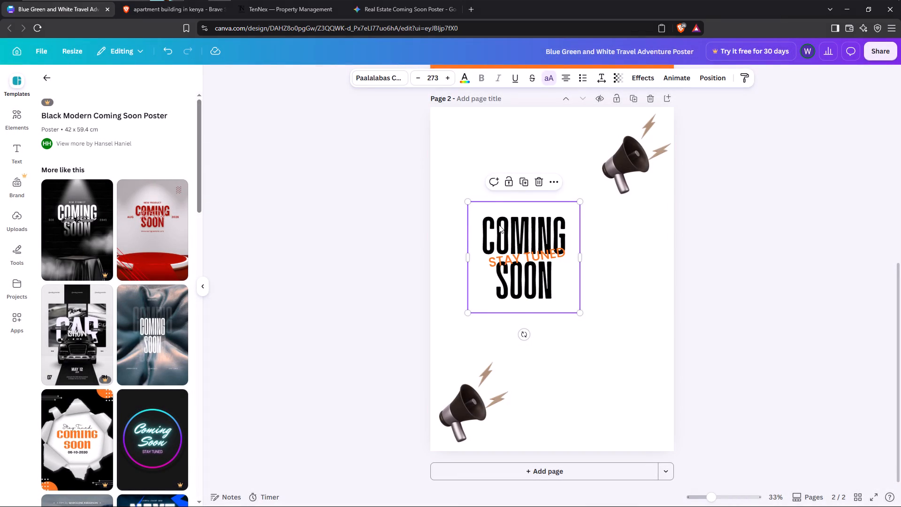
# Move the black COMING SOON text lower on page 2 and place the orange STAY TUNED text back across its middle.
pyautogui.click(533, 254)
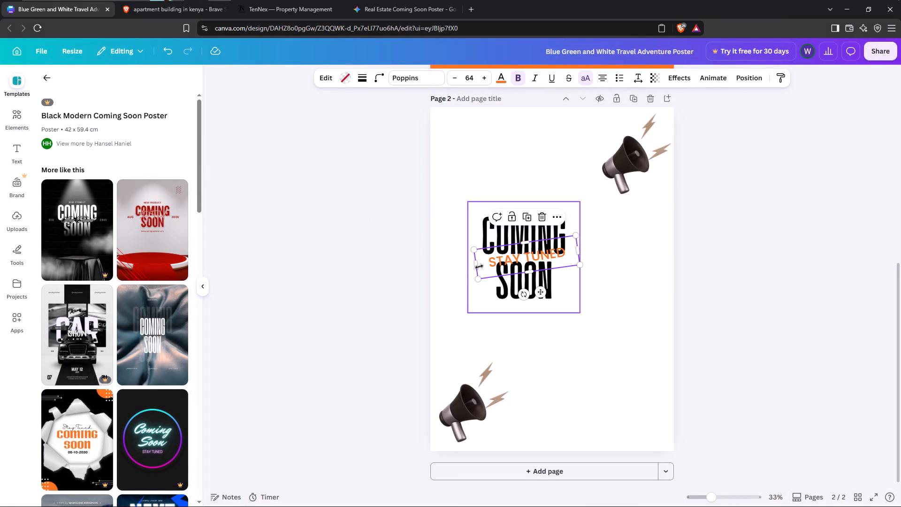
pyautogui.click(523, 237)
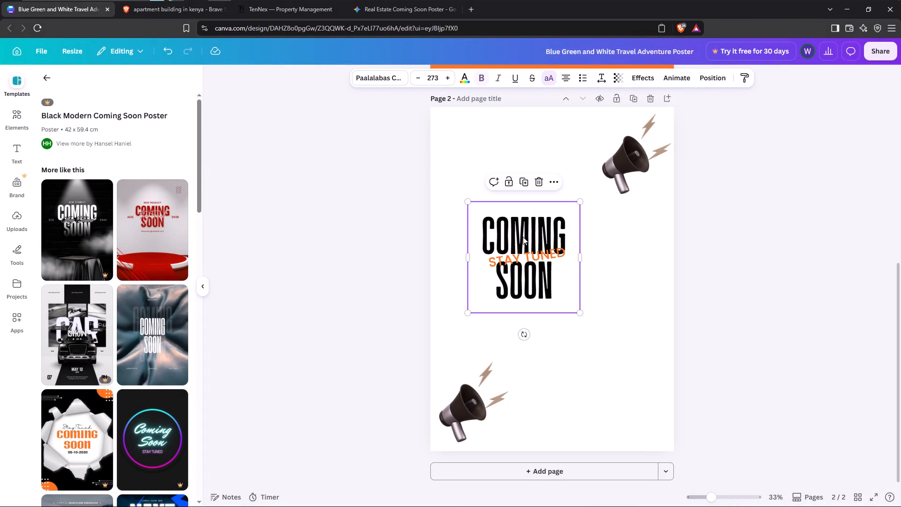
pyautogui.moveTo(521, 222); pyautogui.dragTo(530, 304)
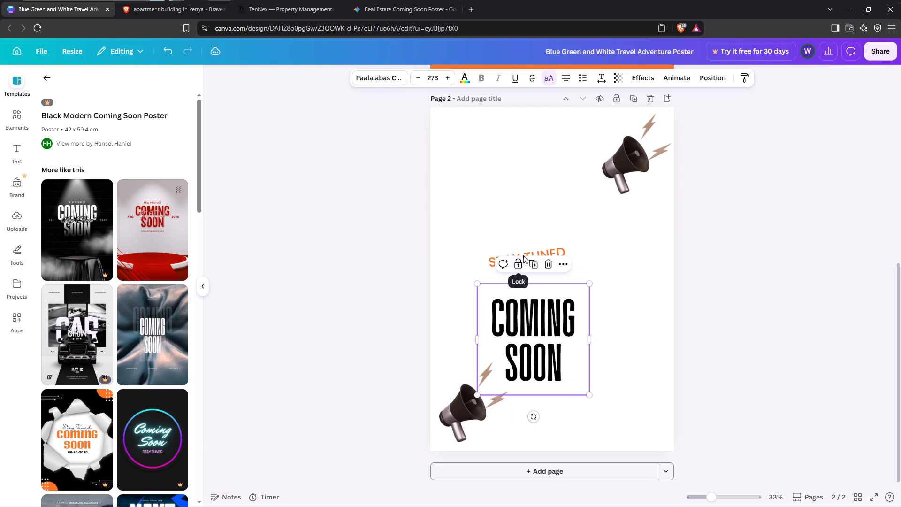
pyautogui.moveTo(552, 246); pyautogui.dragTo(558, 330)
pyautogui.click(513, 196)
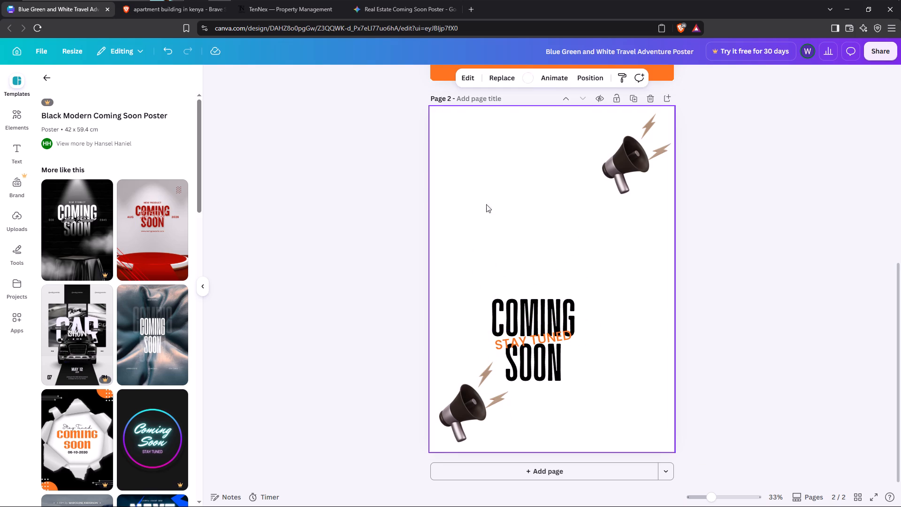
# Add the recently used rounded square from the Shapes elements to page 2.
pyautogui.scroll(4, 301, 227)
pyautogui.scroll(5, 383, 225)
pyautogui.scroll(-3, 383, 226)
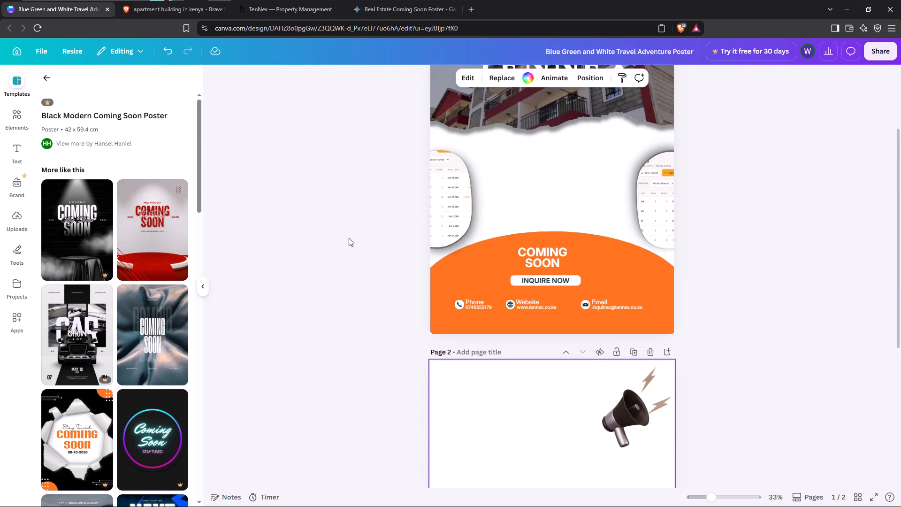
pyautogui.click(21, 119)
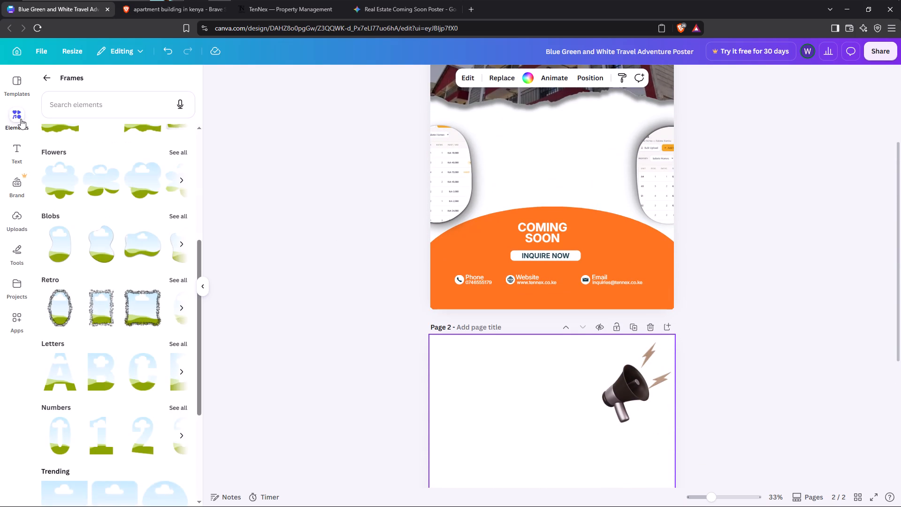
pyautogui.scroll(6, 73, 166)
pyautogui.click(41, 73)
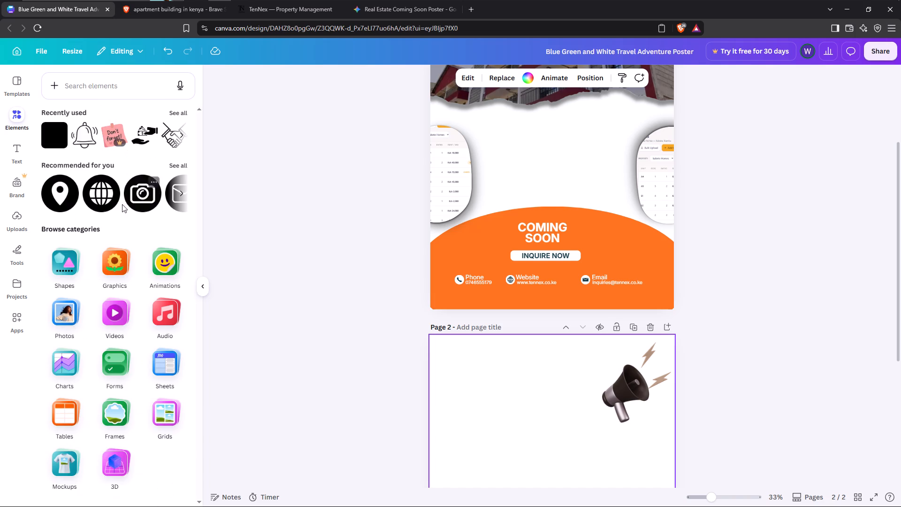
pyautogui.click(76, 282)
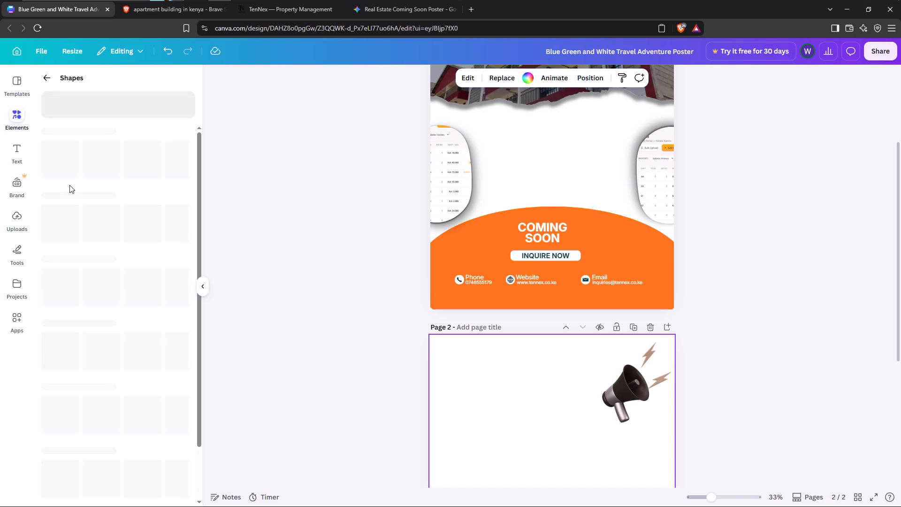
pyautogui.click(54, 160)
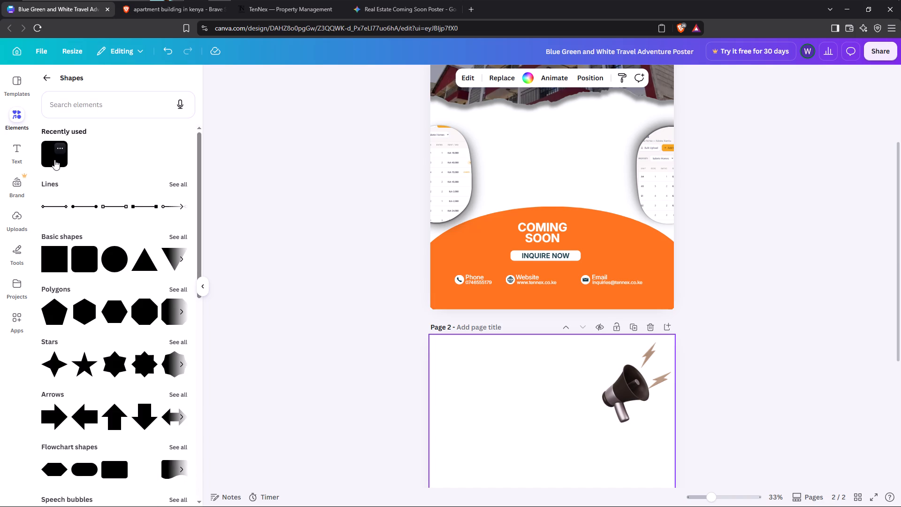
# Move the grey rounded square higher on page 2 and enlarge it until it overlaps the black COMING text.
pyautogui.scroll(-1, 180, 200)
pyautogui.moveTo(533, 271); pyautogui.dragTo(530, 242)
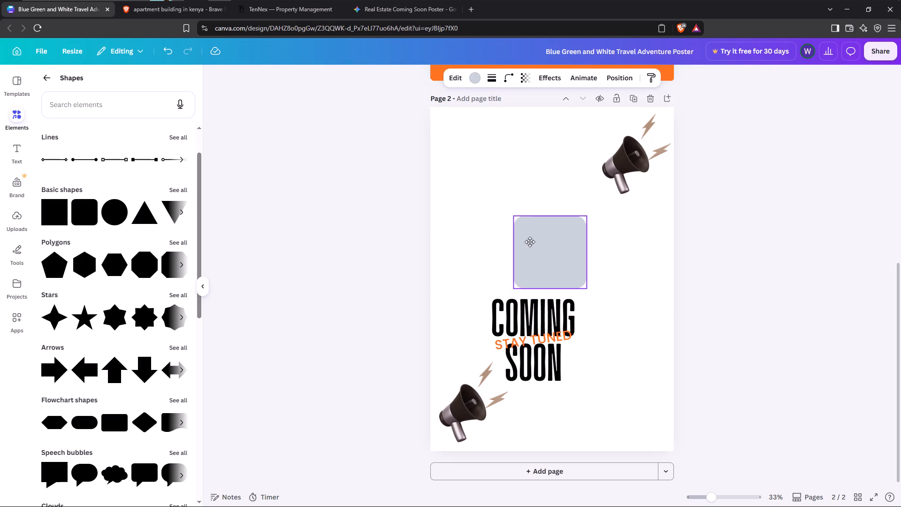
pyautogui.moveTo(530, 242); pyautogui.dragTo(493, 181)
pyautogui.moveTo(548, 224); pyautogui.dragTo(559, 252)
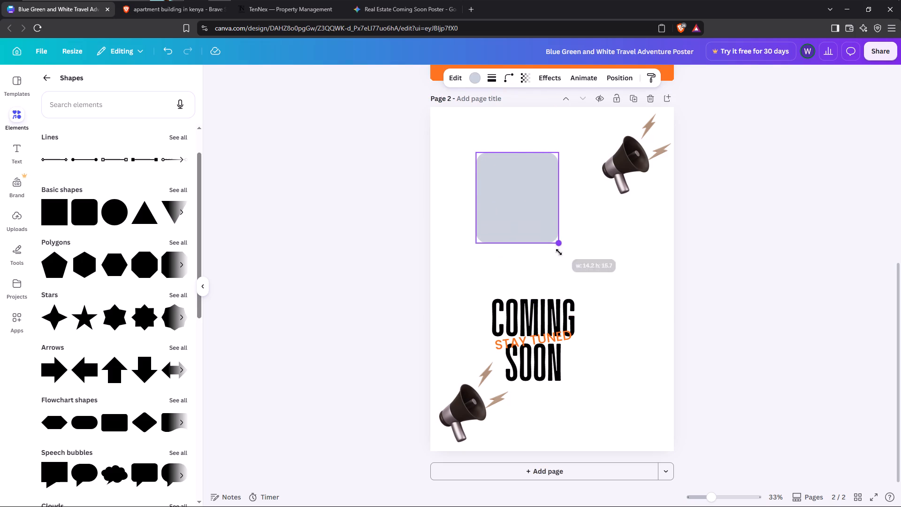
pyautogui.moveTo(559, 252); pyautogui.dragTo(611, 308)
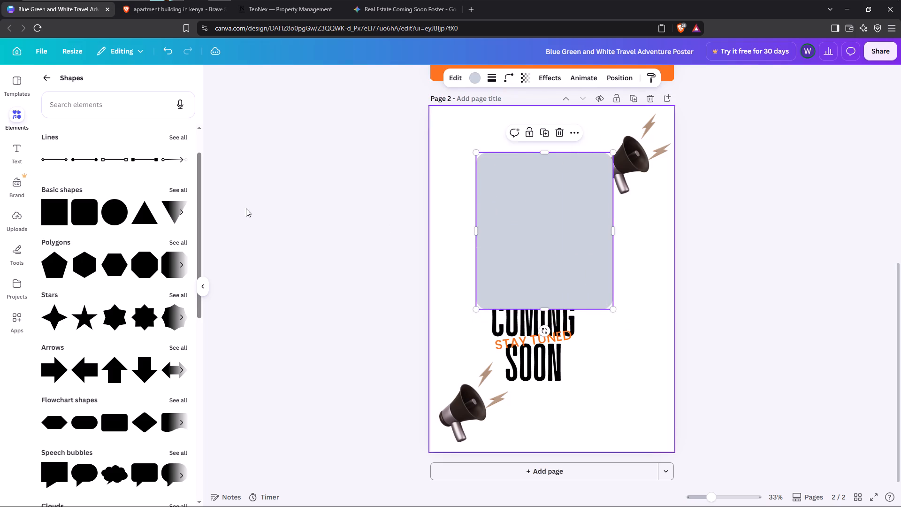
# Move the grey rounded square onto page 1 and shrink it to fit the white area between the two screenshot frames.
pyautogui.scroll(4, 245, 205)
pyautogui.scroll(4, 376, 244)
pyautogui.scroll(-3, 382, 245)
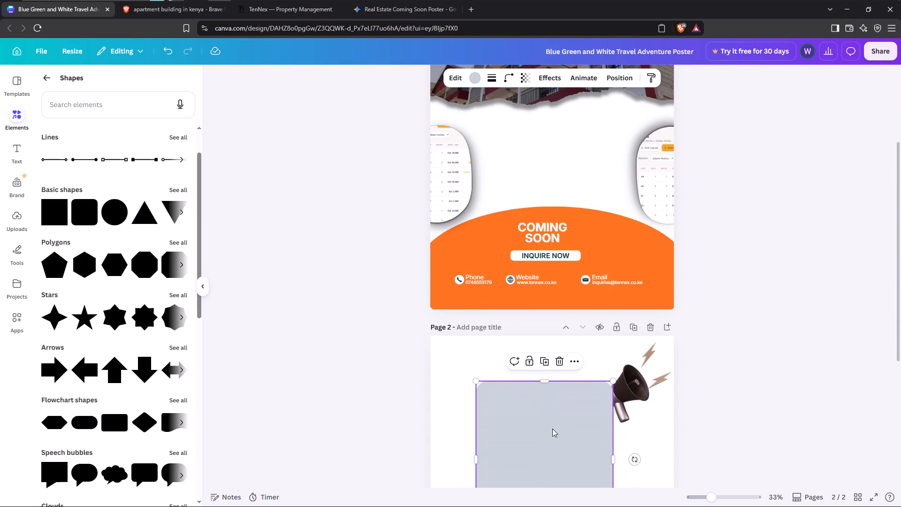
pyautogui.moveTo(550, 431); pyautogui.dragTo(550, 147)
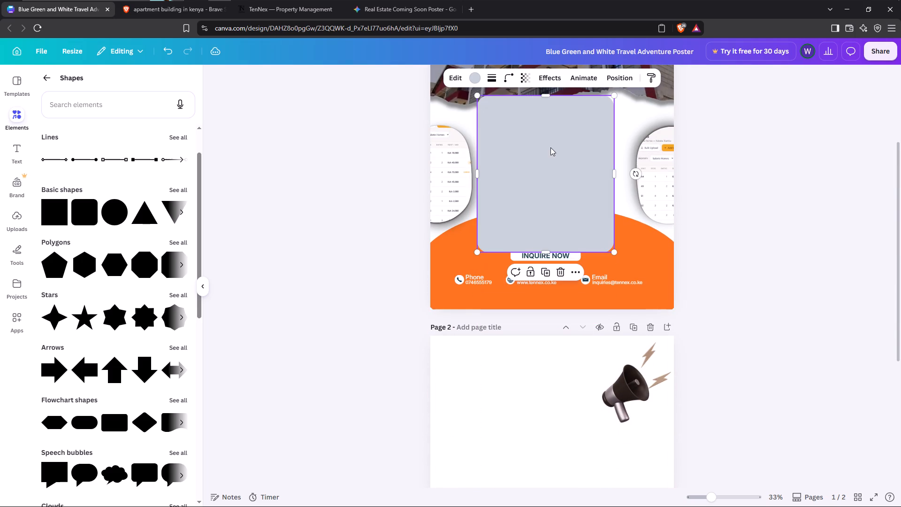
pyautogui.moveTo(544, 157); pyautogui.dragTo(544, 148)
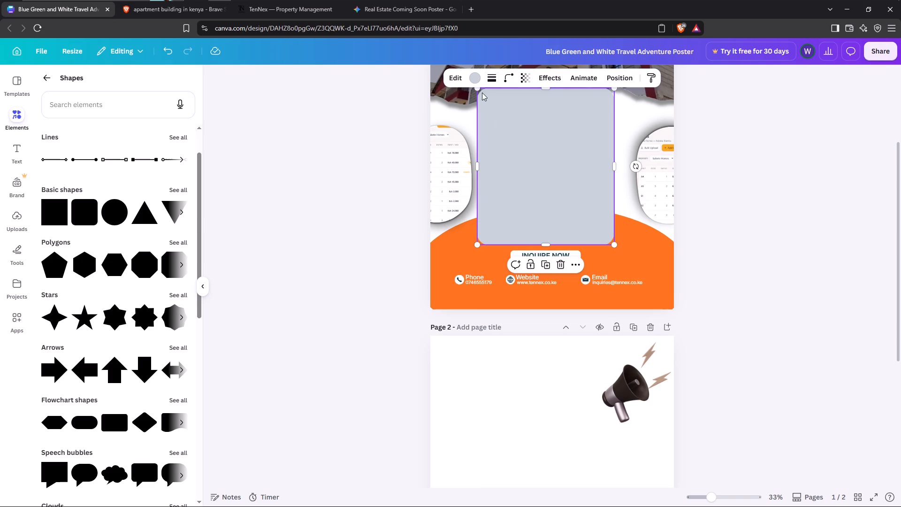
pyautogui.moveTo(476, 90); pyautogui.dragTo(505, 127)
pyautogui.moveTo(544, 160); pyautogui.dragTo(537, 139)
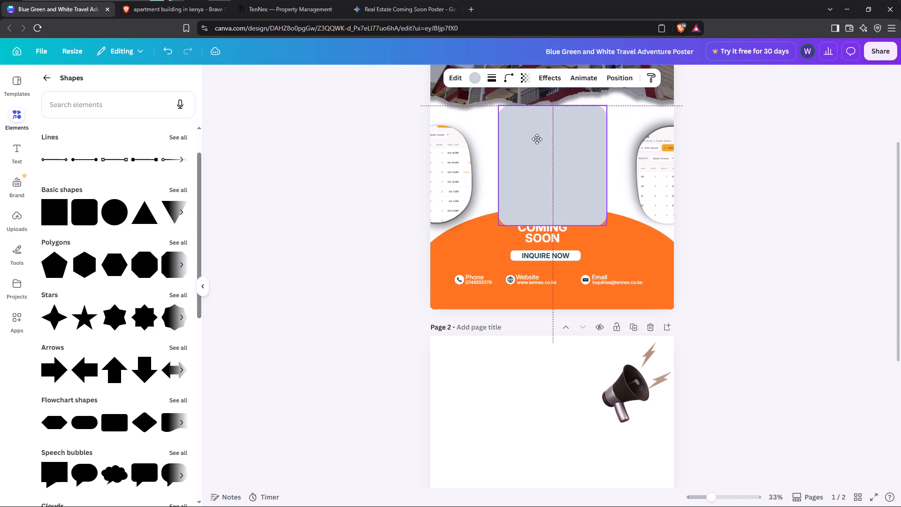
pyautogui.moveTo(537, 139); pyautogui.dragTo(535, 133)
pyautogui.moveTo(604, 220); pyautogui.dragTo(582, 188)
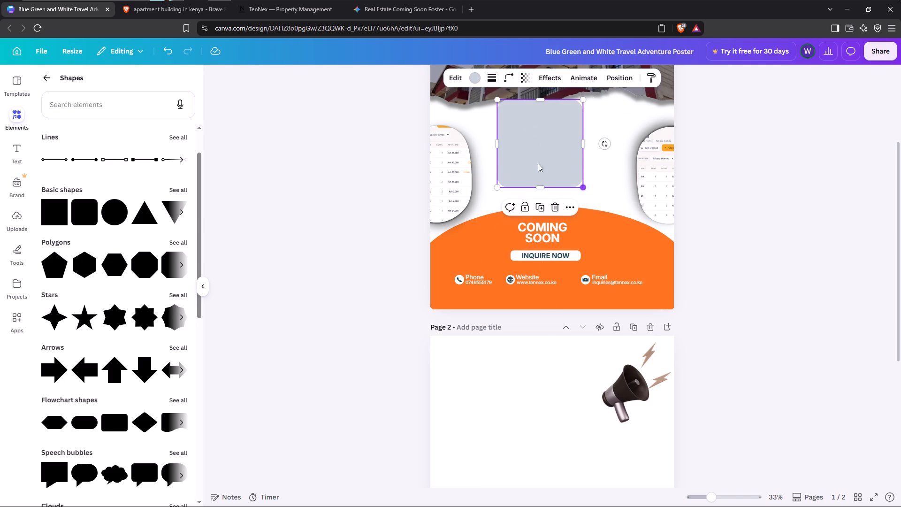
pyautogui.moveTo(515, 143); pyautogui.dragTo(529, 154)
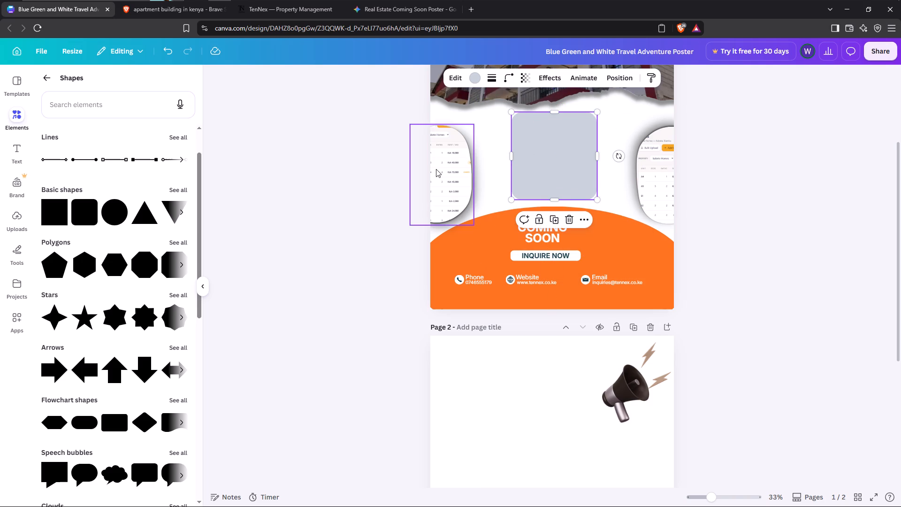
# Delete both app-screenshot frames, with their images, from the side edges of the page 1 poster.
pyautogui.click(450, 169)
pyautogui.click(453, 108)
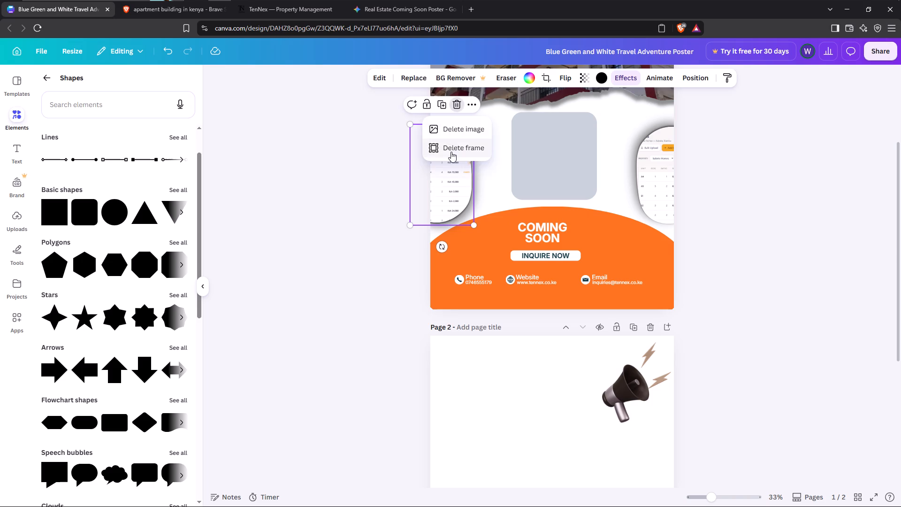
pyautogui.click(451, 152)
pyautogui.click(652, 162)
pyautogui.click(676, 107)
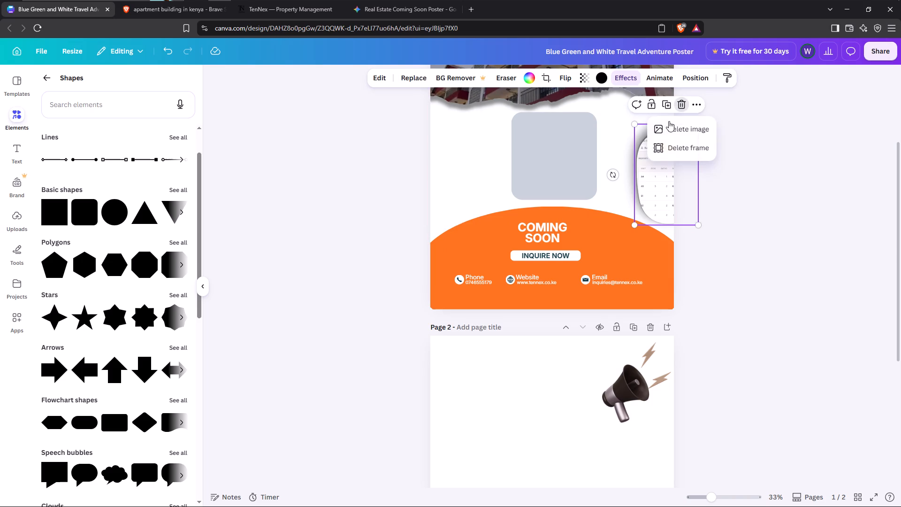
pyautogui.click(671, 130)
pyautogui.click(651, 162)
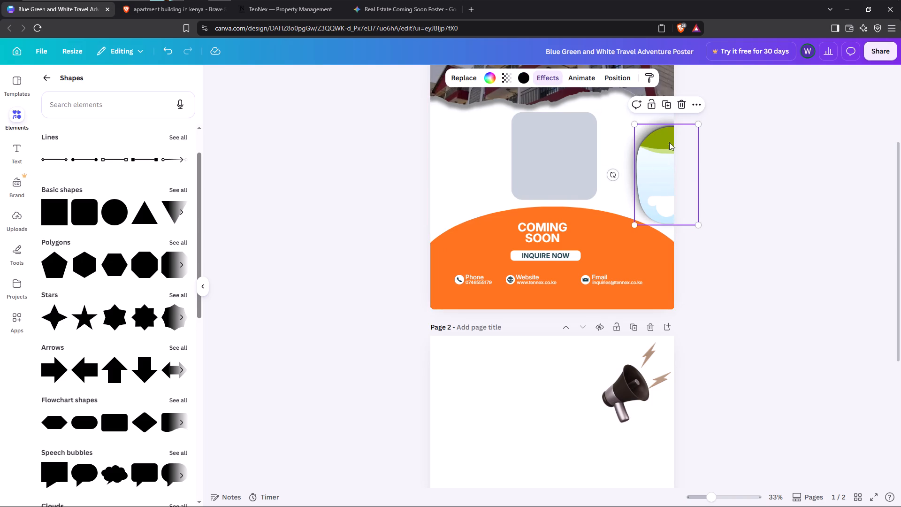
pyautogui.click(680, 100)
pyautogui.click(663, 160)
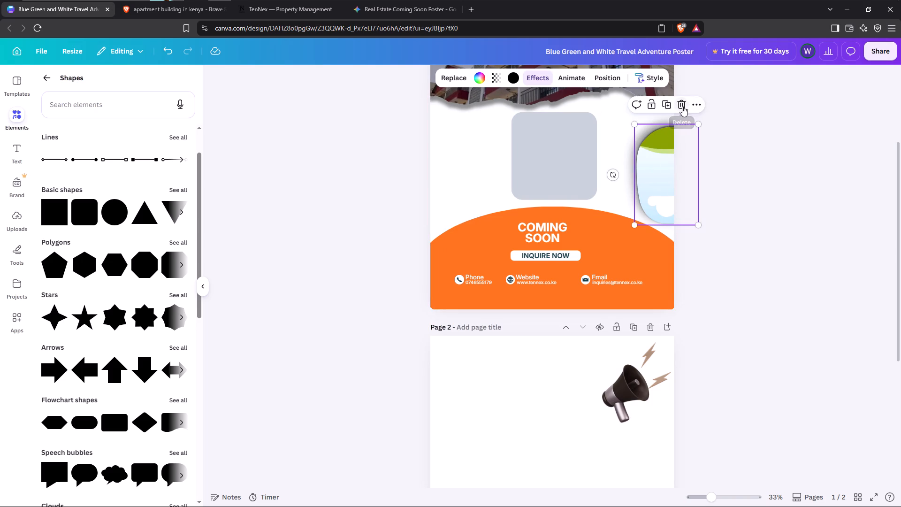
pyautogui.click(682, 106)
pyautogui.click(752, 140)
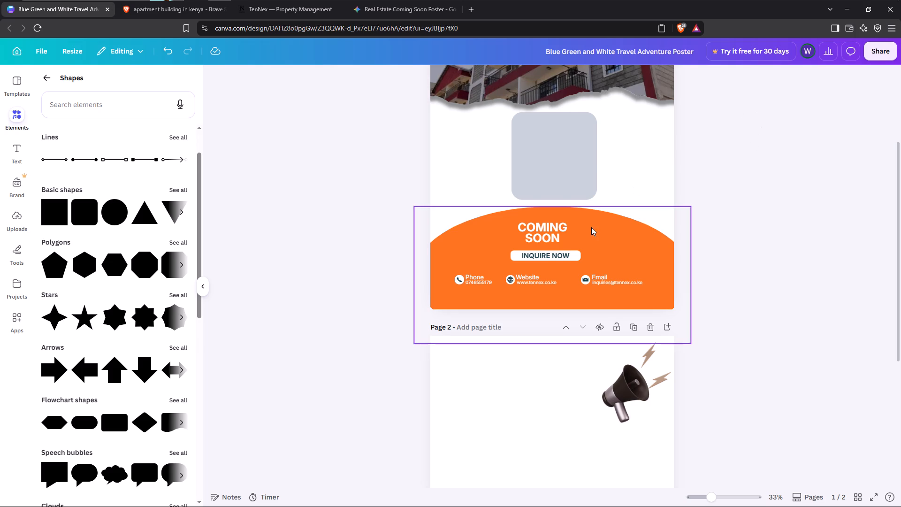
# Delete the white COMING SOON text from the orange section of page 1.
pyautogui.click(545, 236)
pyautogui.click(557, 200)
# Reduce the height of the orange curved shape by lowering its upper edge to just above INQUIRE NOW.
pyautogui.click(566, 232)
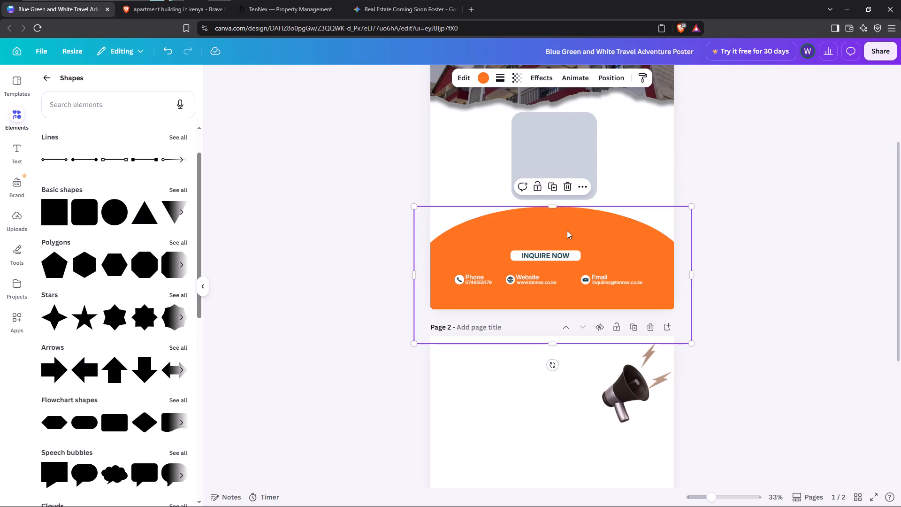
pyautogui.moveTo(551, 205); pyautogui.dragTo(555, 232)
# Move the orange ellipse up off the contact details and group the phone, website and email items with their icons.
pyautogui.click(466, 278)
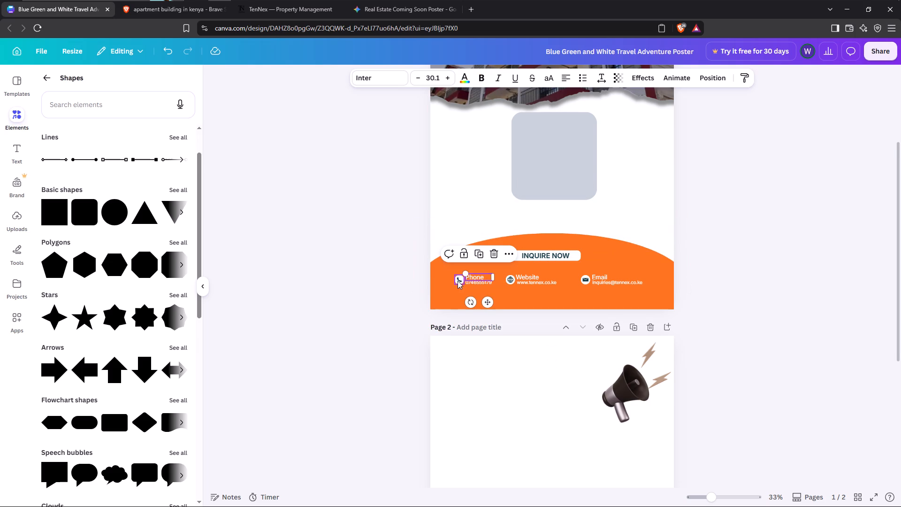
pyautogui.click(457, 276)
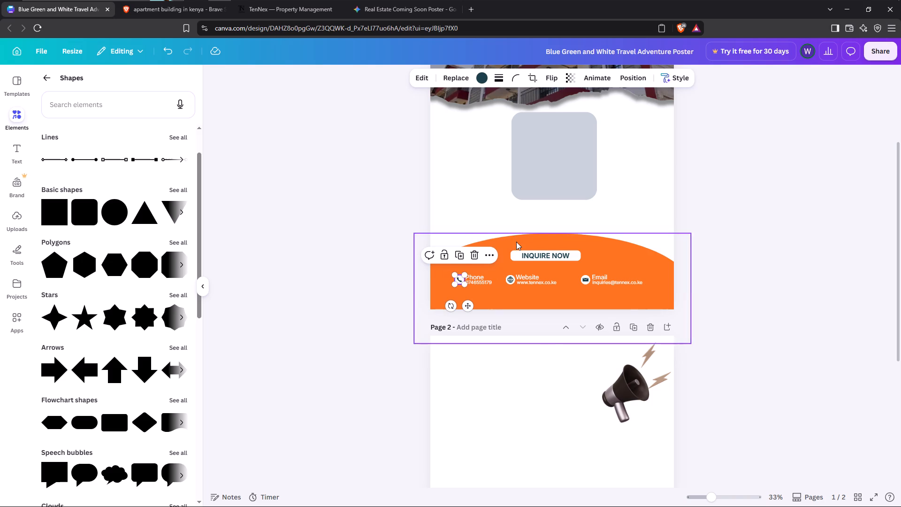
pyautogui.moveTo(510, 242); pyautogui.dragTo(520, 128)
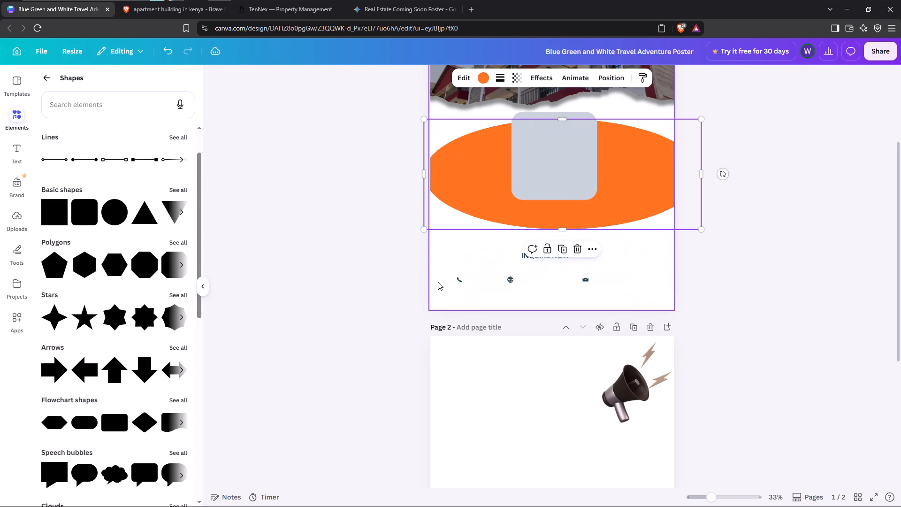
pyautogui.moveTo(453, 267); pyautogui.dragTo(593, 290)
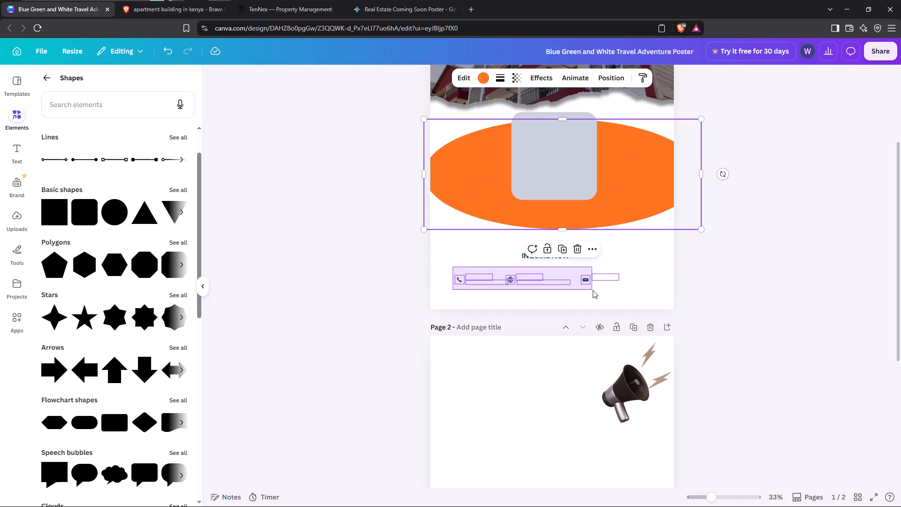
pyautogui.moveTo(593, 290); pyautogui.dragTo(600, 301)
pyautogui.click(523, 259)
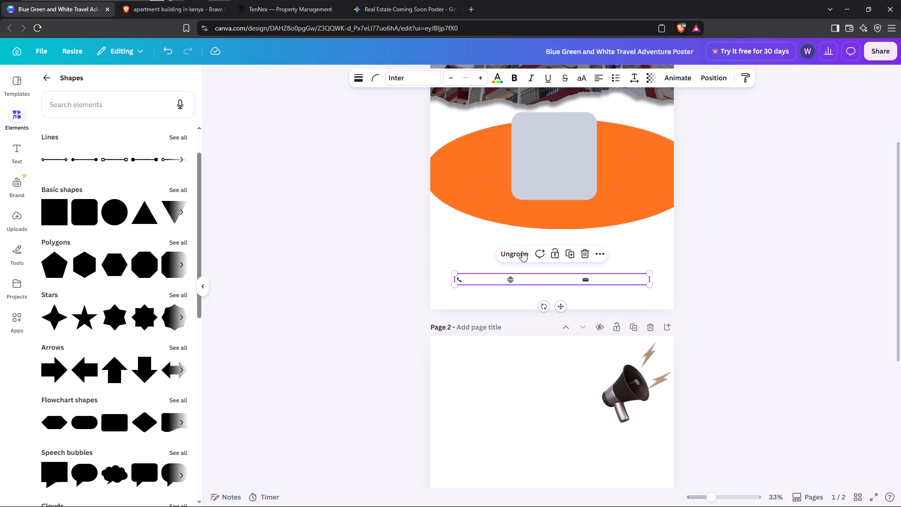
# Nudge the grey square slightly down and return the orange ellipse behind the contact details, with its top just above INQUIRE NOW.
pyautogui.moveTo(595, 189); pyautogui.dragTo(592, 196)
pyautogui.moveTo(636, 191); pyautogui.dragTo(637, 197)
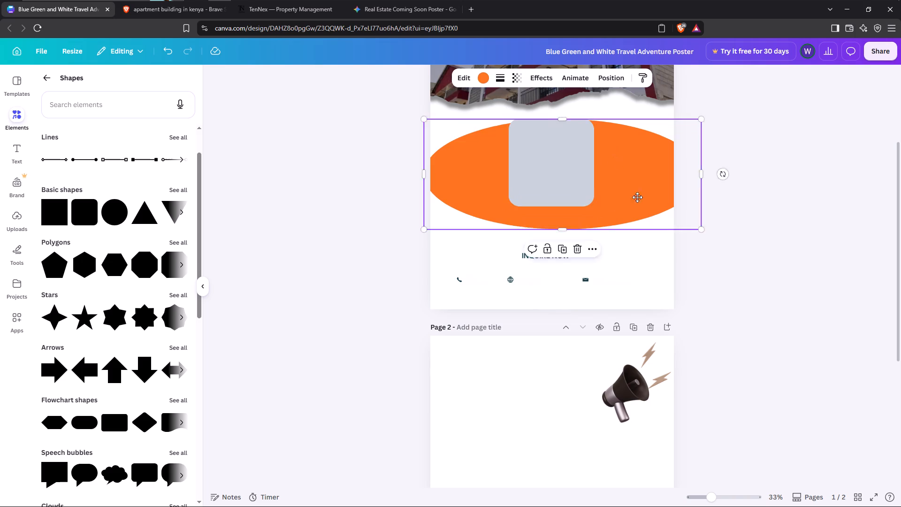
pyautogui.moveTo(637, 197); pyautogui.dragTo(620, 308)
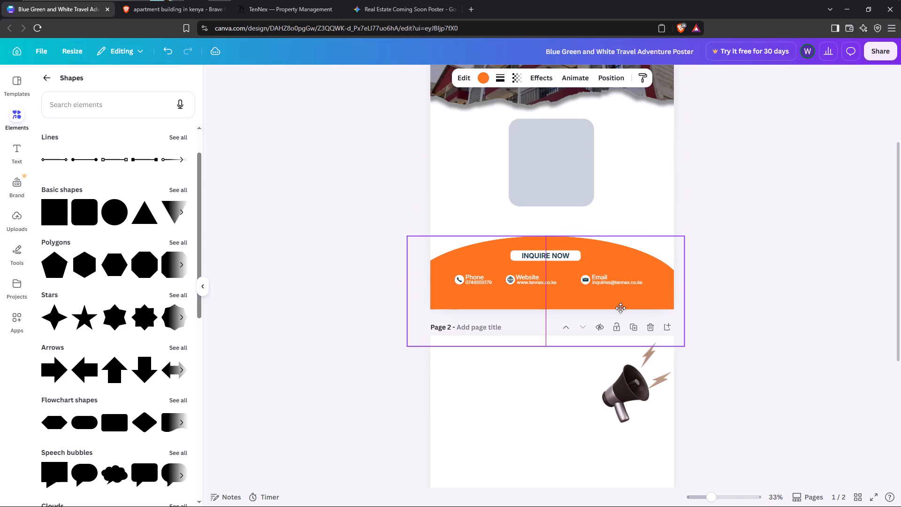
pyautogui.moveTo(620, 308); pyautogui.dragTo(619, 316)
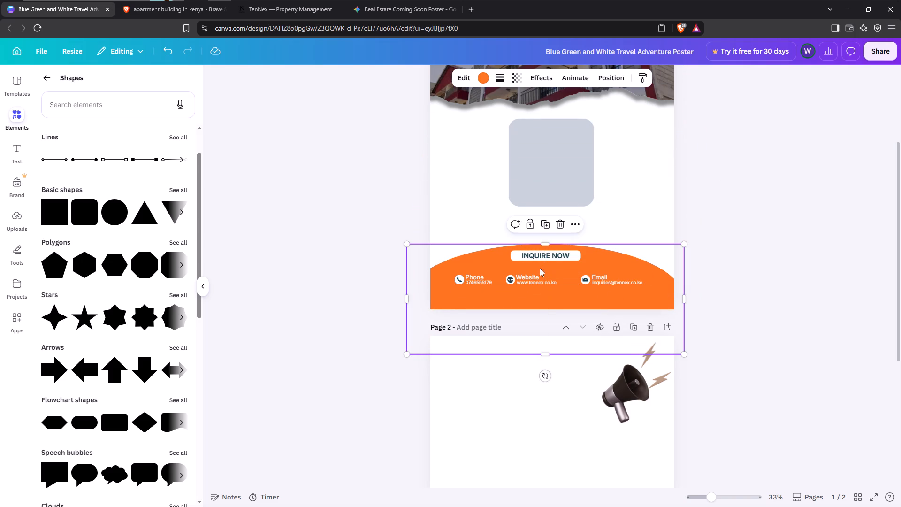
# Move the grouped phone, website and email row slightly lower within the orange section.
pyautogui.click(540, 254)
pyautogui.moveTo(509, 276); pyautogui.dragTo(510, 284)
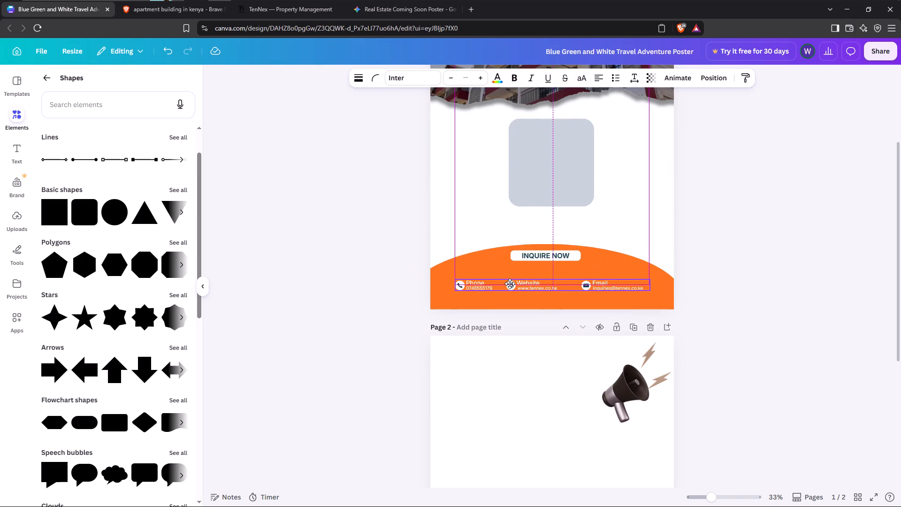
pyautogui.moveTo(510, 284); pyautogui.dragTo(511, 286)
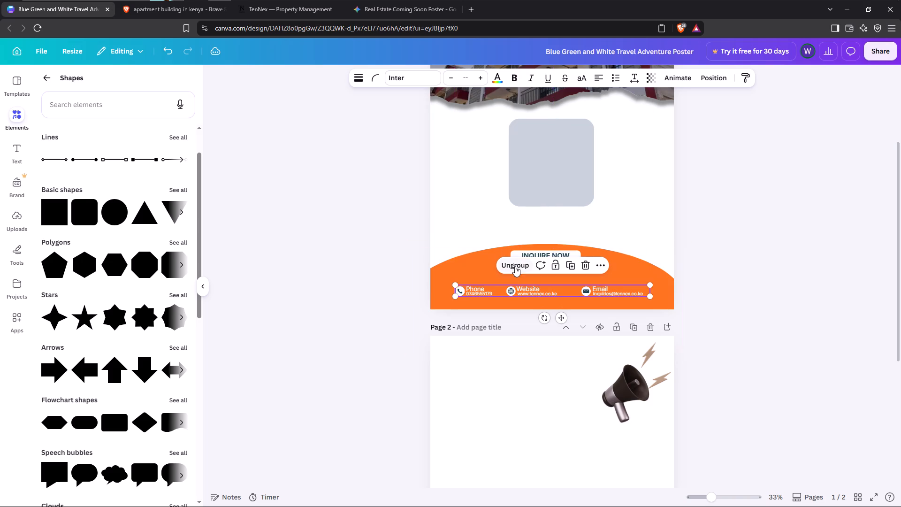
# Move the INQUIRE NOW text and its white rounded box lower, closer to the contact details row.
pyautogui.click(539, 251)
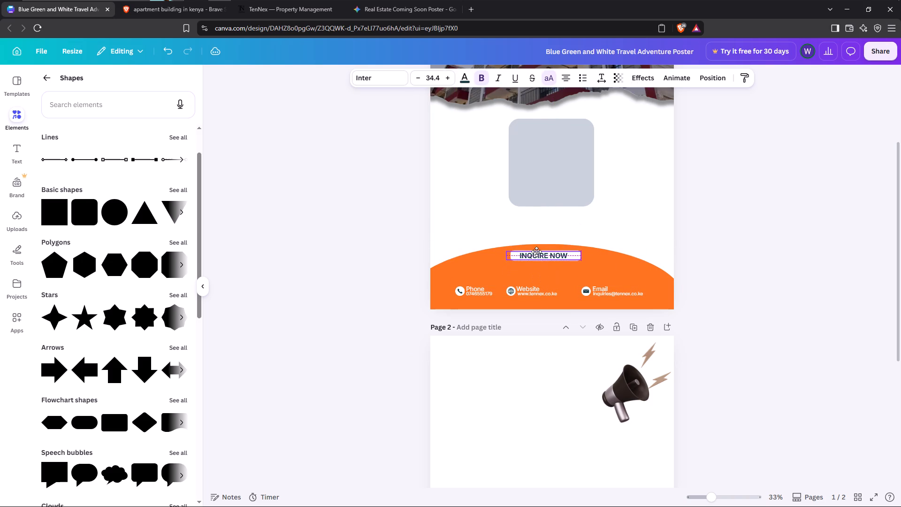
pyautogui.click(536, 257)
pyautogui.click(506, 259)
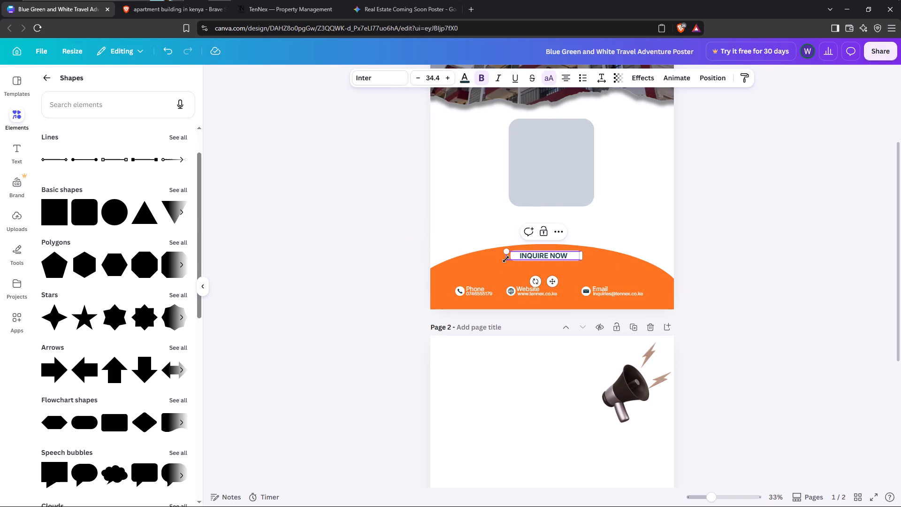
pyautogui.click(721, 227)
pyautogui.moveTo(545, 253); pyautogui.dragTo(547, 264)
pyautogui.moveTo(550, 252); pyautogui.dragTo(549, 266)
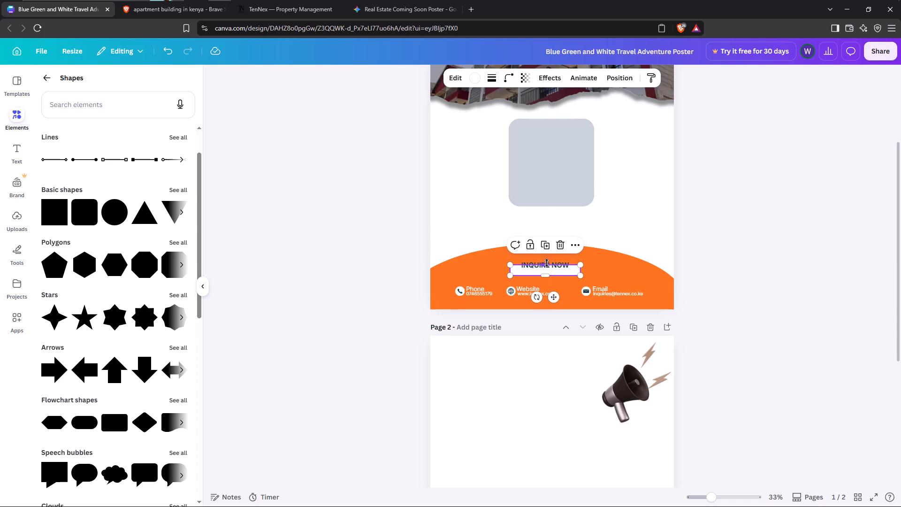
# Realign the INQUIRE NOW text so it sits centred inside its white rounded box.
pyautogui.click(532, 271)
pyautogui.click(531, 263)
pyautogui.click(494, 271)
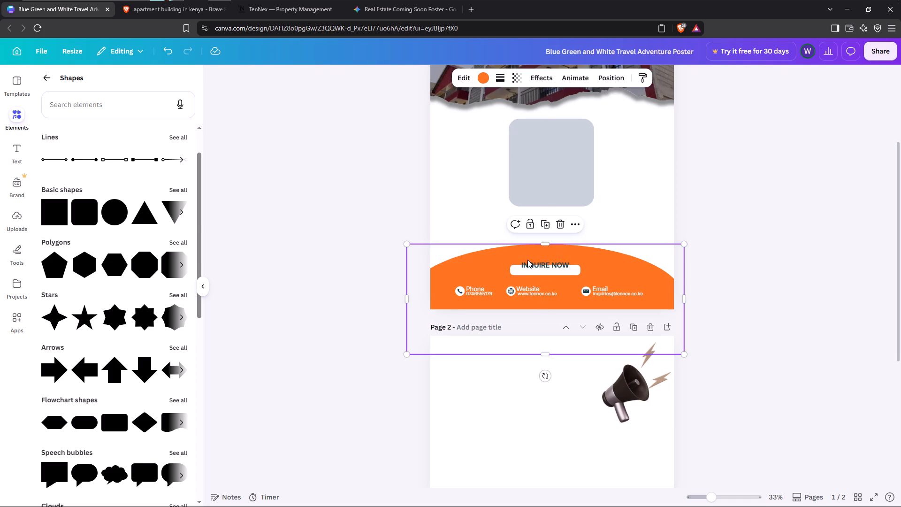
pyautogui.click(529, 262)
pyautogui.moveTo(530, 263); pyautogui.dragTo(531, 268)
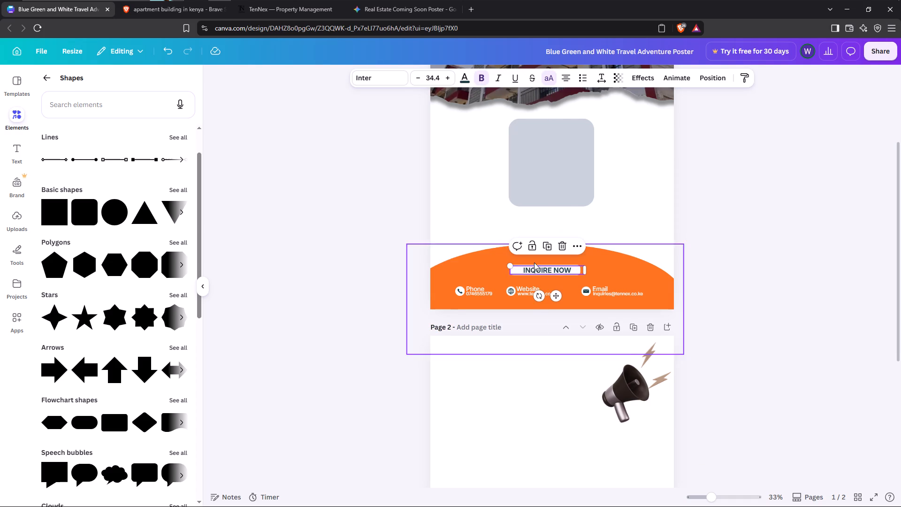
pyautogui.click(540, 270)
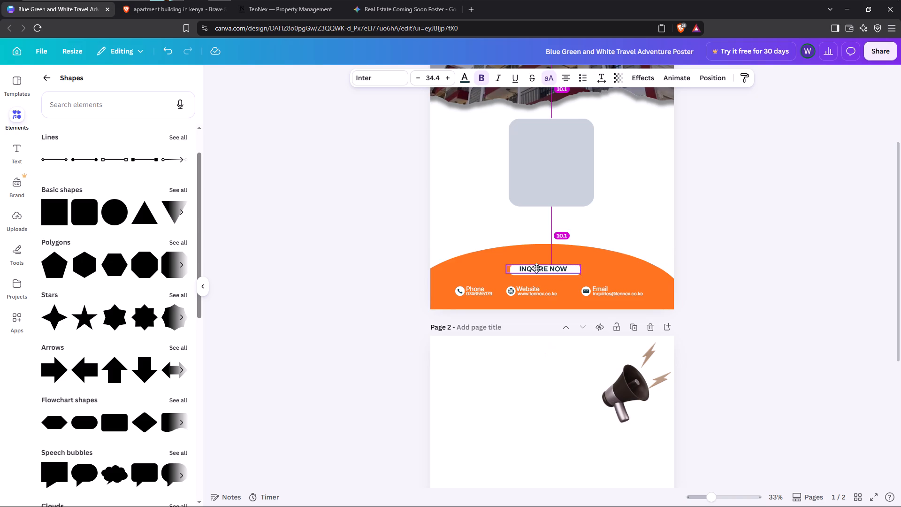
pyautogui.click(741, 239)
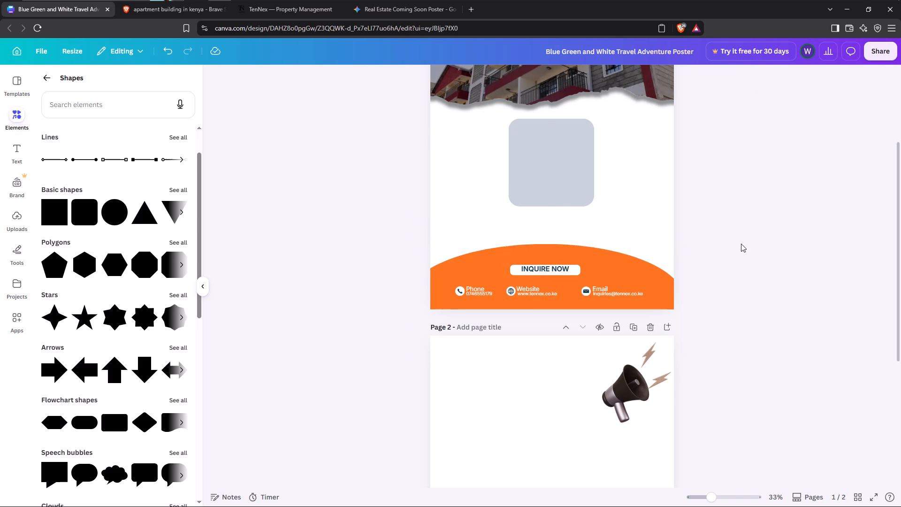
pyautogui.click(544, 267)
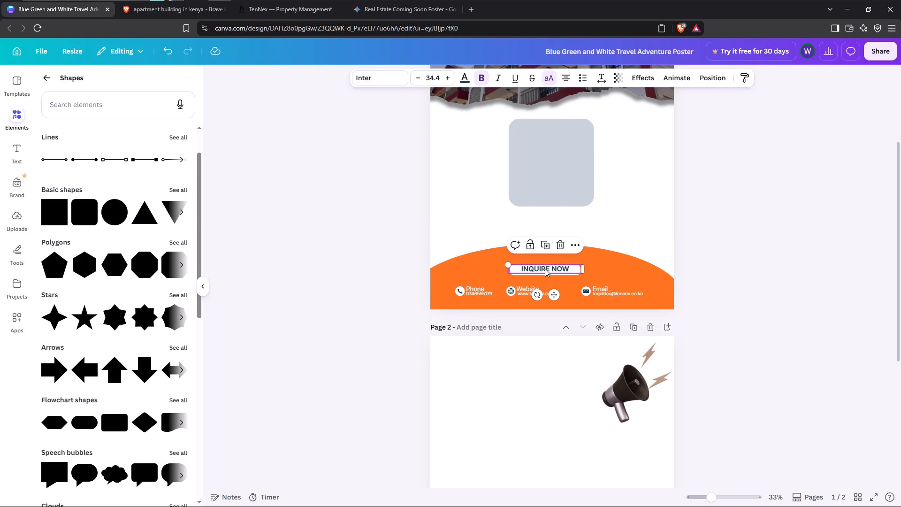
pyautogui.click(545, 269)
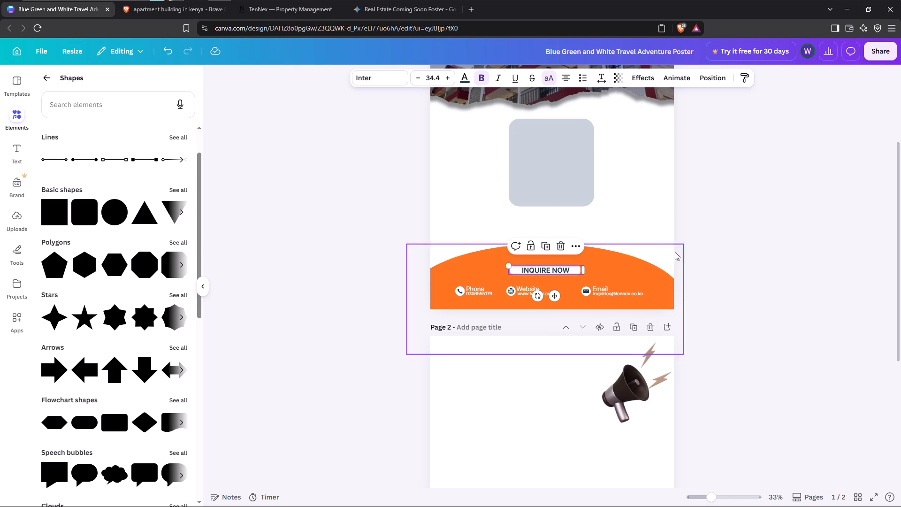
pyautogui.click(708, 246)
# Lower the orange ellipse so its top sits just above the INQUIRE NOW box, and centre it horizontally on the page.
pyautogui.moveTo(524, 253); pyautogui.dragTo(525, 256)
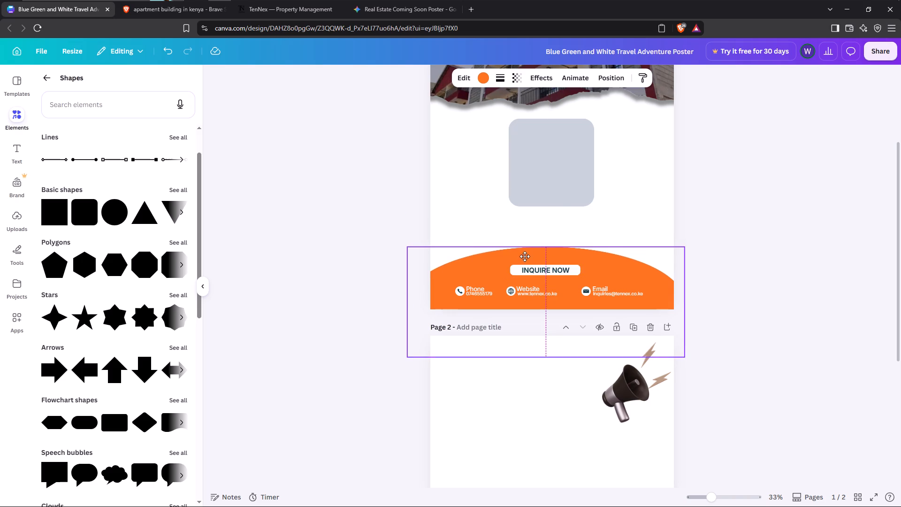
pyautogui.moveTo(525, 256); pyautogui.dragTo(525, 262)
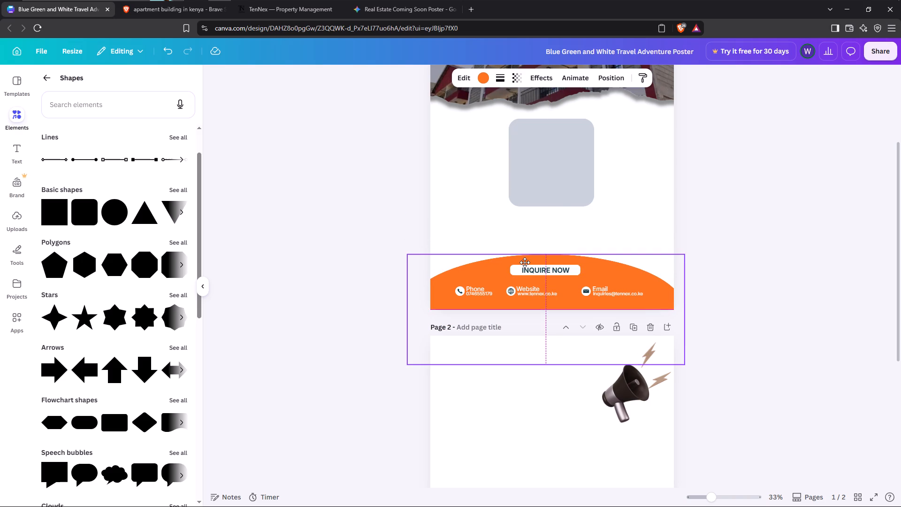
pyautogui.moveTo(525, 262); pyautogui.dragTo(530, 261)
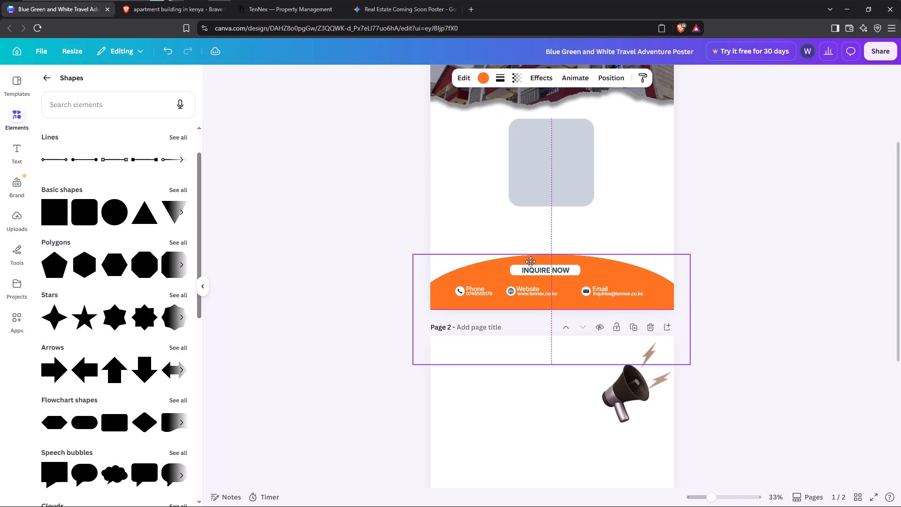
pyautogui.moveTo(530, 261); pyautogui.dragTo(531, 261)
pyautogui.moveTo(814, 210); pyautogui.dragTo(810, 209)
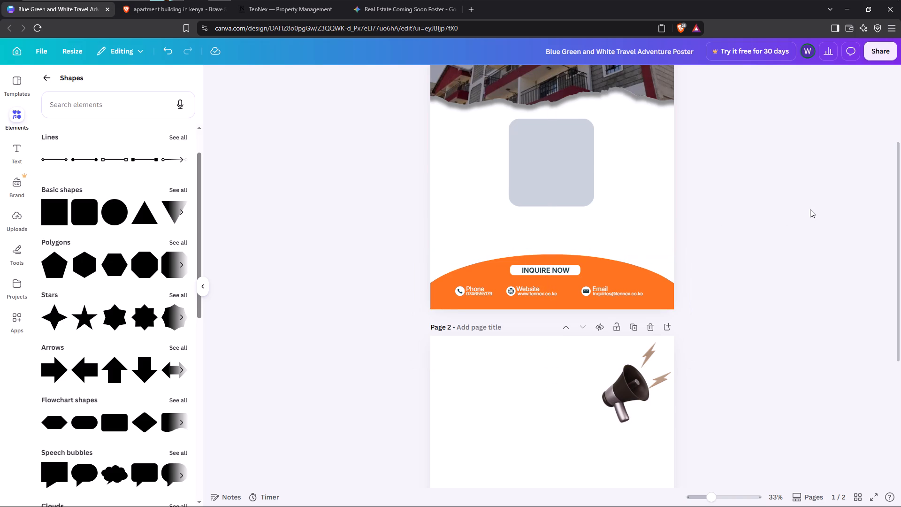
# Enlarge the grey rounded square to about 20.7 wide by 20.9 high, extending its bottom and both sides.
pyautogui.click(547, 158)
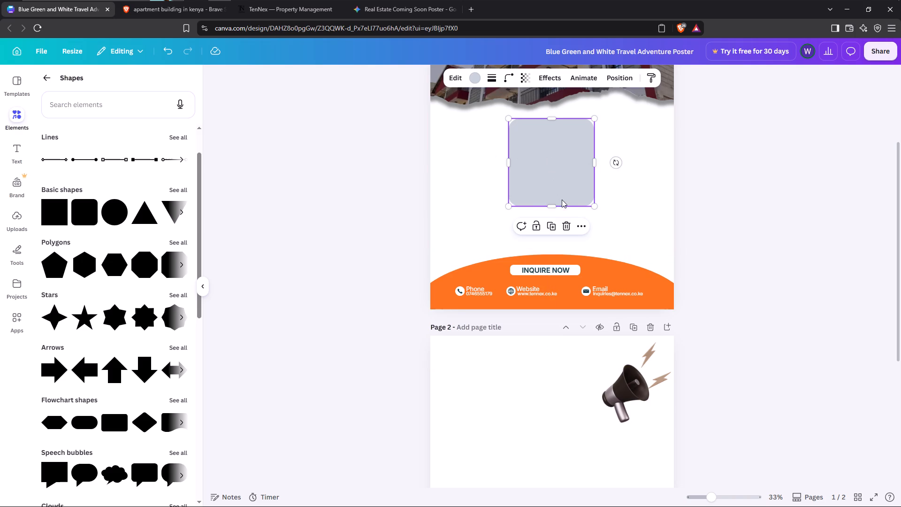
pyautogui.moveTo(554, 205); pyautogui.dragTo(556, 238)
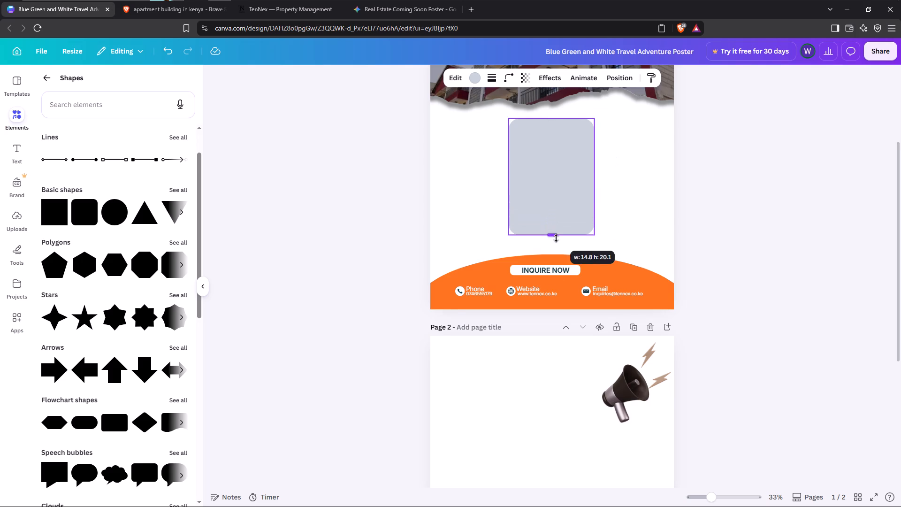
pyautogui.moveTo(556, 238); pyautogui.dragTo(557, 238)
pyautogui.moveTo(597, 177); pyautogui.dragTo(610, 187)
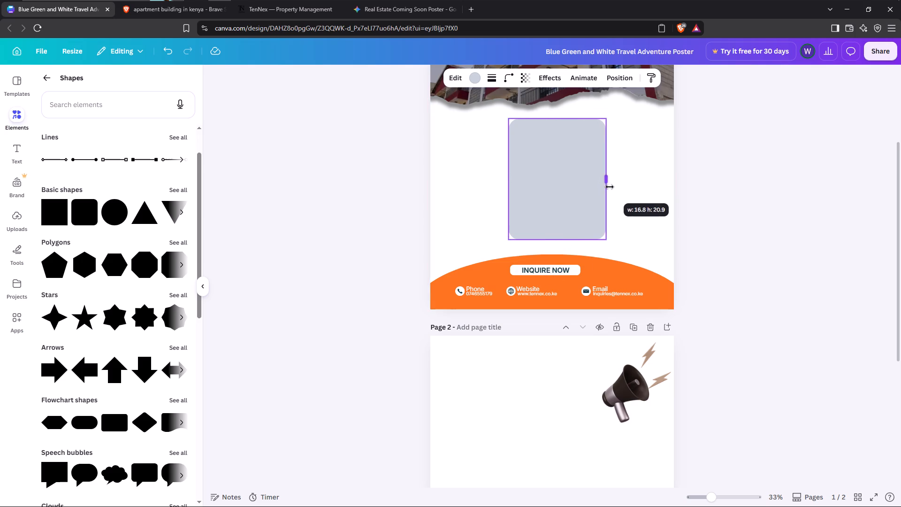
pyautogui.moveTo(610, 187); pyautogui.dragTo(609, 187)
pyautogui.moveTo(509, 180); pyautogui.dragTo(492, 179)
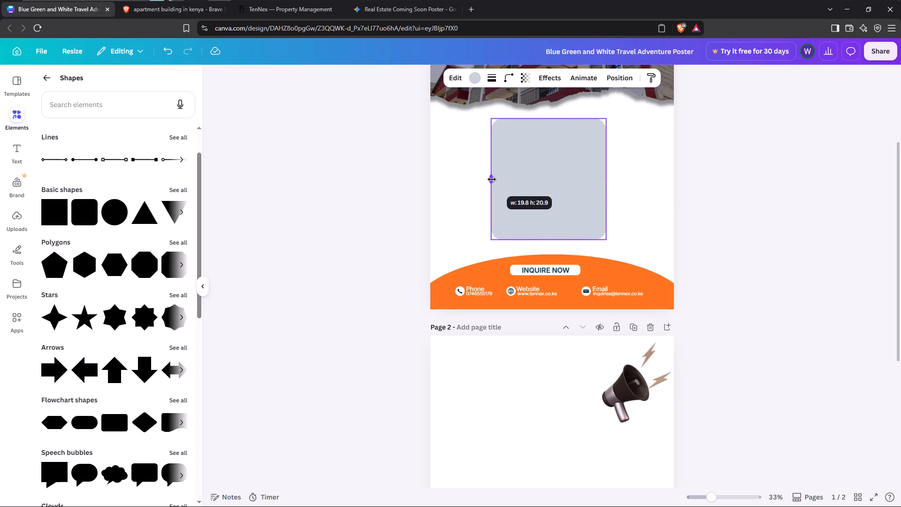
pyautogui.moveTo(492, 179); pyautogui.dragTo(486, 177)
pyautogui.click(530, 170)
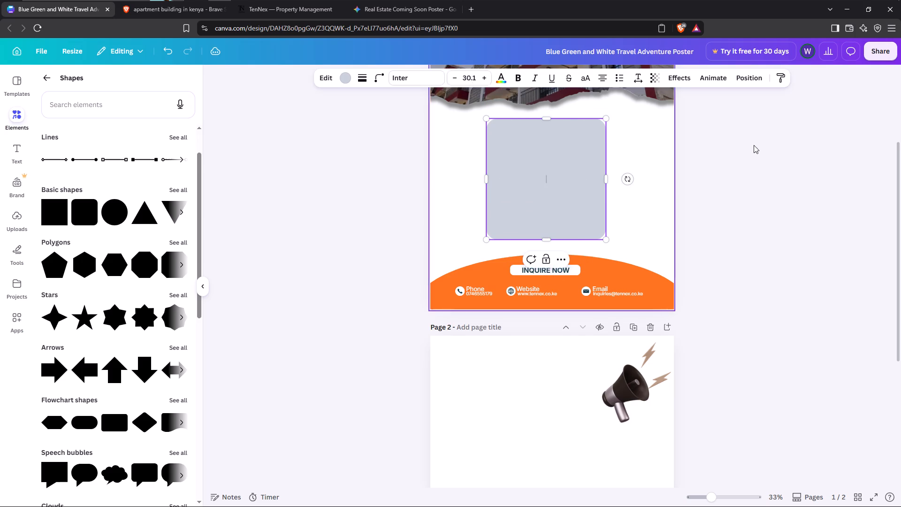
# Recolour the grey rounded square black, using the black already in this design.
pyautogui.scroll(-3, 754, 146)
pyautogui.scroll(3, 634, 248)
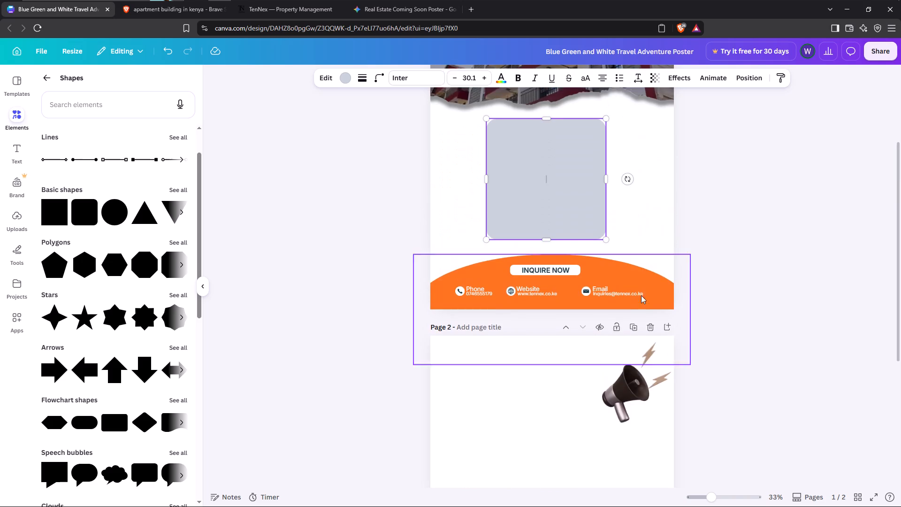
pyautogui.scroll(3, 648, 332)
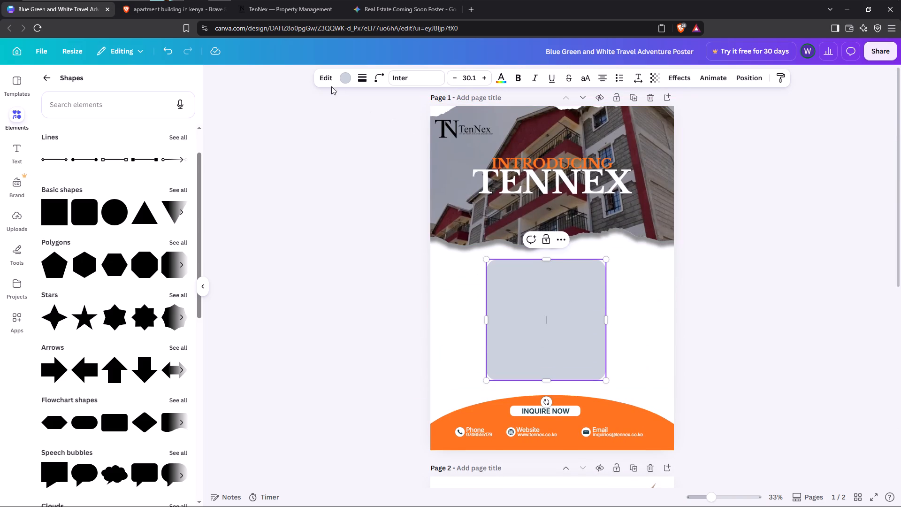
pyautogui.click(347, 75)
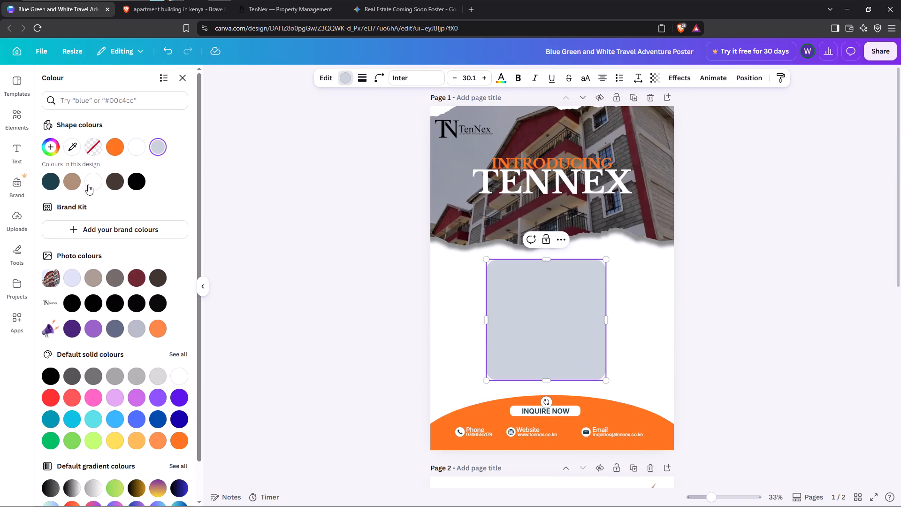
pyautogui.click(134, 183)
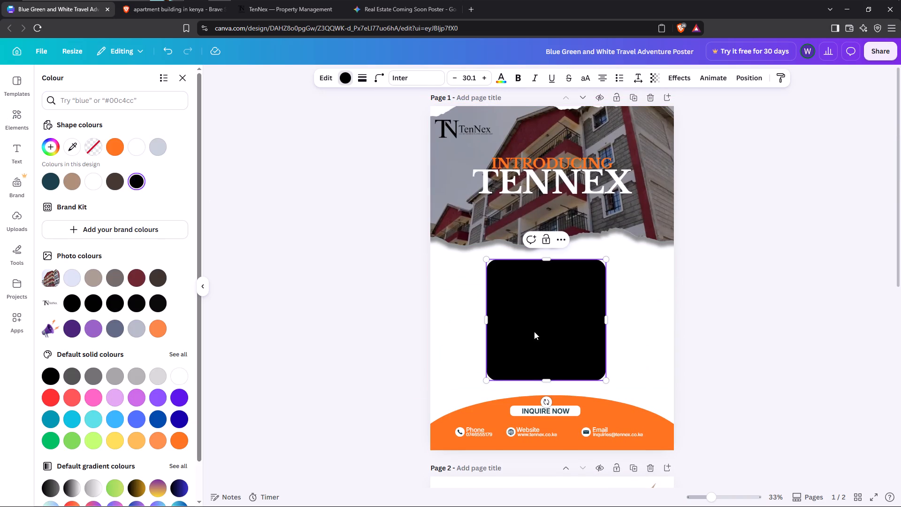
# Extend the black rounded shape's bottom edge to just above the orange curve, about 22.9 high.
pyautogui.moveTo(546, 380); pyautogui.dragTo(548, 392)
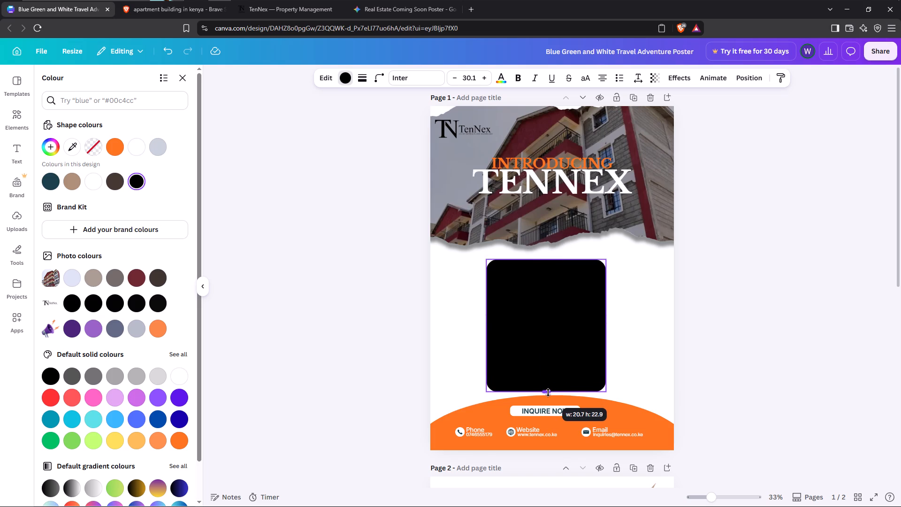
pyautogui.moveTo(548, 392); pyautogui.dragTo(550, 393)
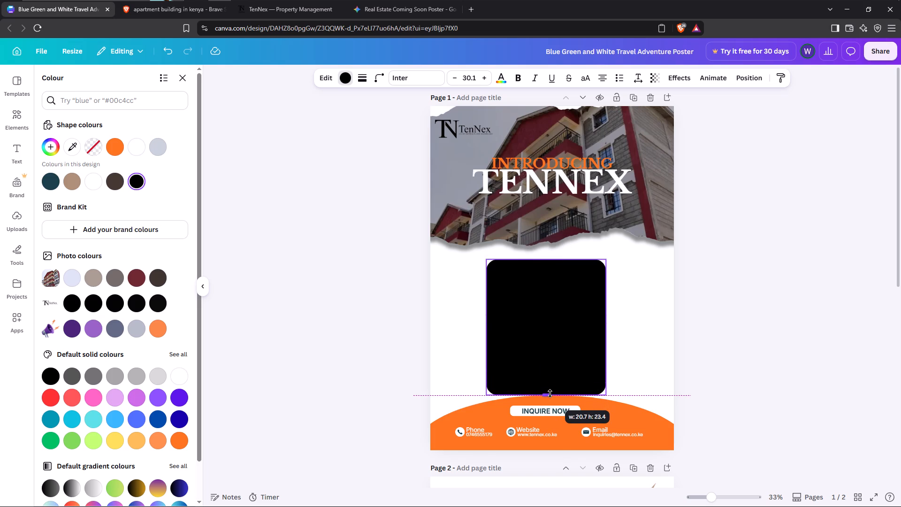
pyautogui.moveTo(550, 393); pyautogui.dragTo(550, 391)
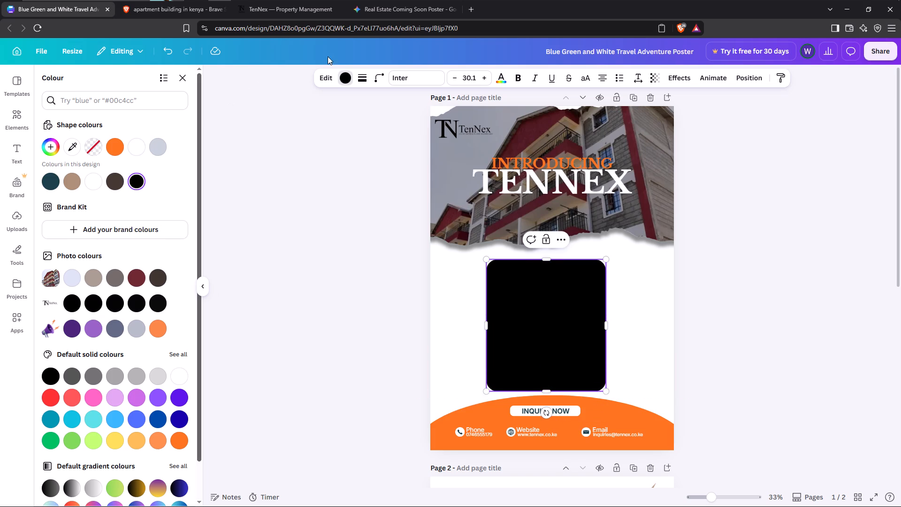
pyautogui.click(280, 138)
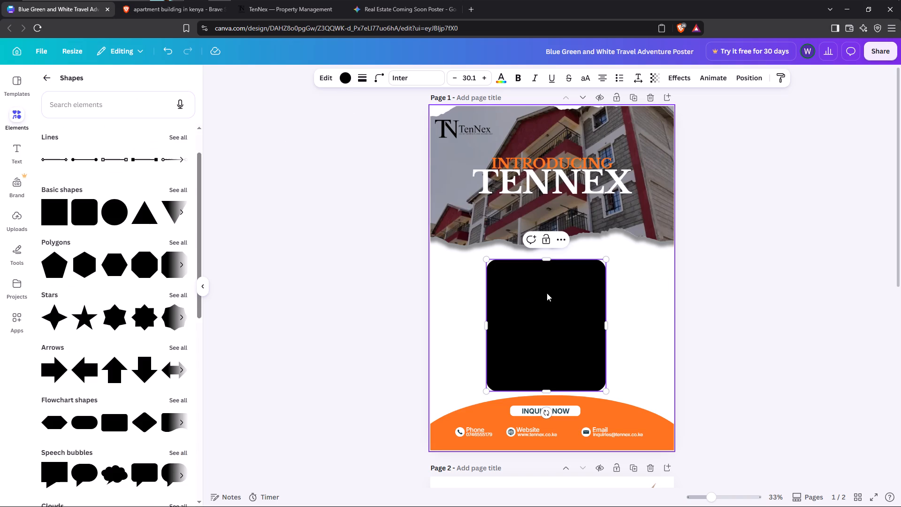
pyautogui.click(541, 237)
pyautogui.click(373, 281)
# Move the megaphone from page 2 onto page 1 beside the black shape's upper right corner and scale it down.
pyautogui.scroll(-3, 357, 275)
pyautogui.scroll(-2, 438, 284)
pyautogui.scroll(2, 444, 288)
pyautogui.moveTo(620, 396); pyautogui.dragTo(583, 313)
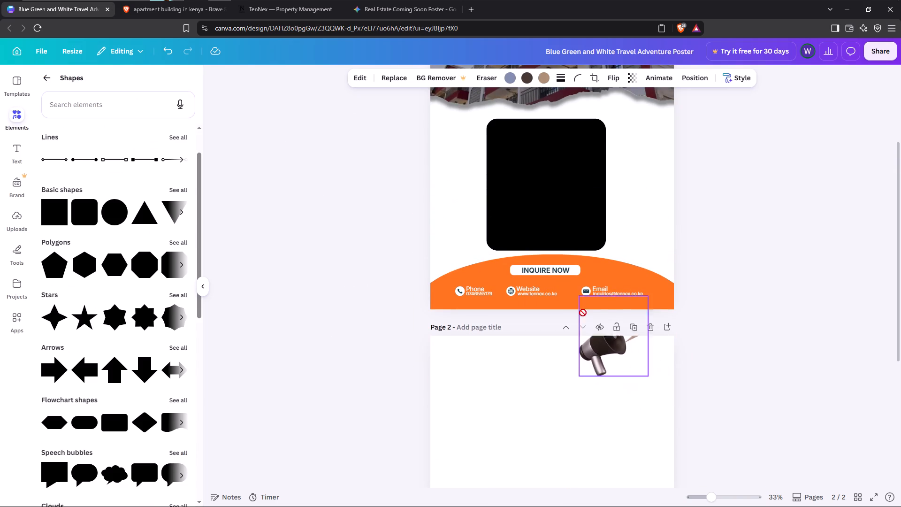
pyautogui.moveTo(583, 313); pyautogui.dragTo(614, 167)
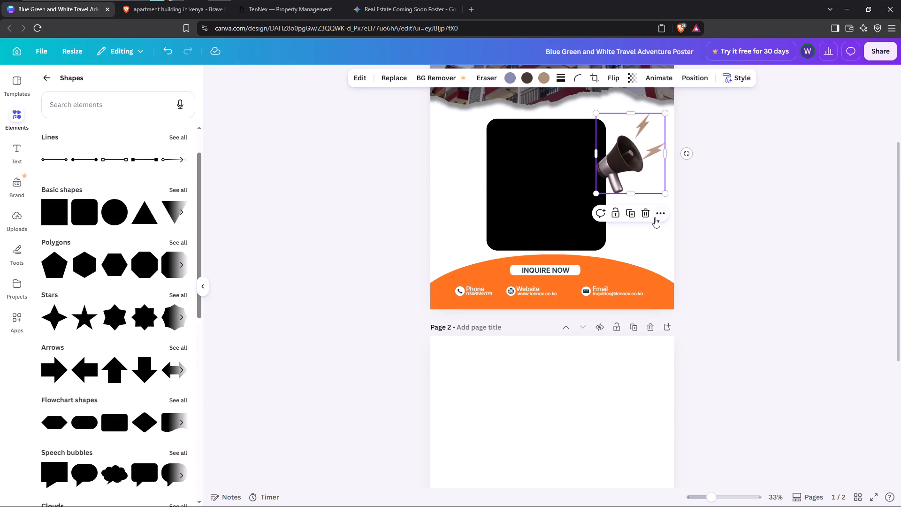
pyautogui.moveTo(621, 159); pyautogui.dragTo(617, 137)
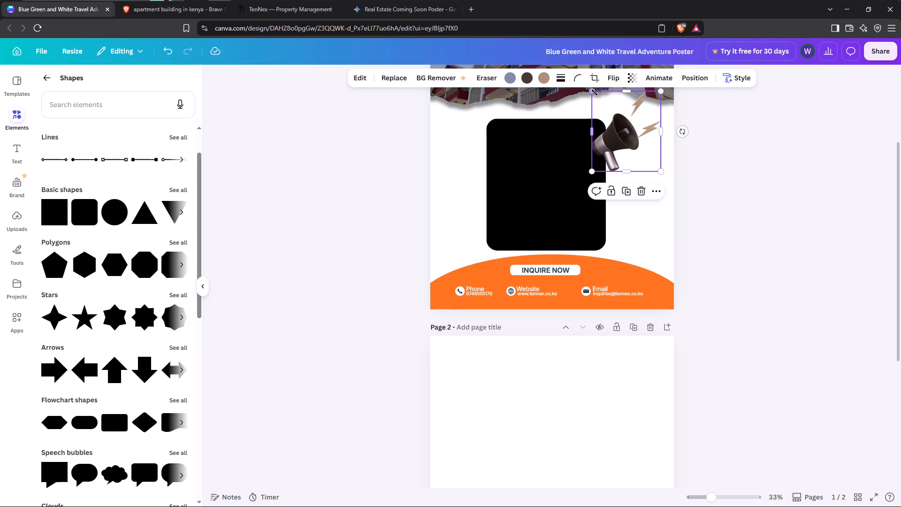
pyautogui.moveTo(594, 92); pyautogui.dragTo(614, 124)
# Try the megaphone over the header photo beside TENNEX, and place it against the black shape's right edge.
pyautogui.scroll(3, 756, 139)
pyautogui.scroll(2, 716, 175)
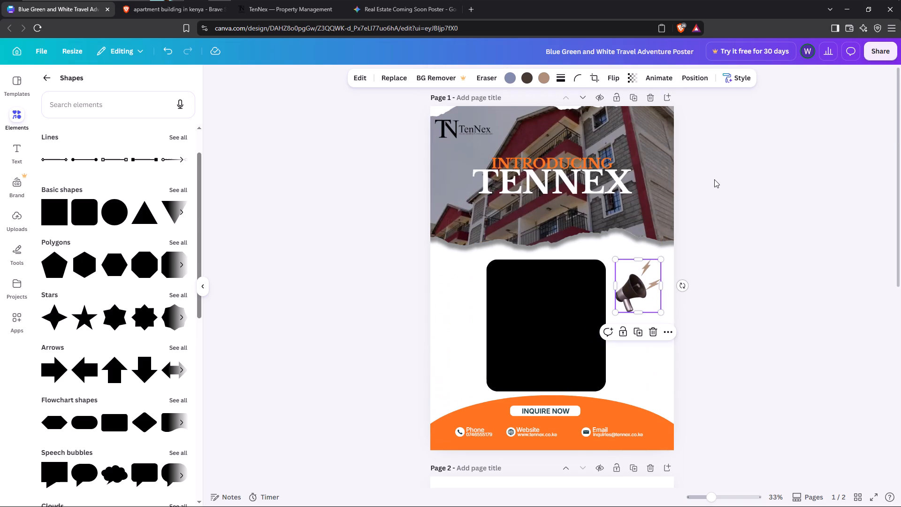
pyautogui.moveTo(622, 290); pyautogui.dragTo(636, 197)
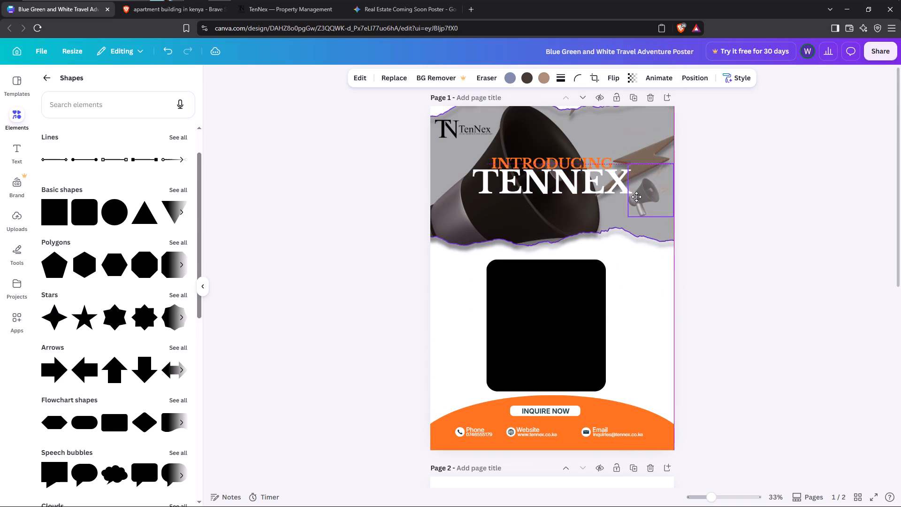
pyautogui.moveTo(636, 197); pyautogui.dragTo(612, 312)
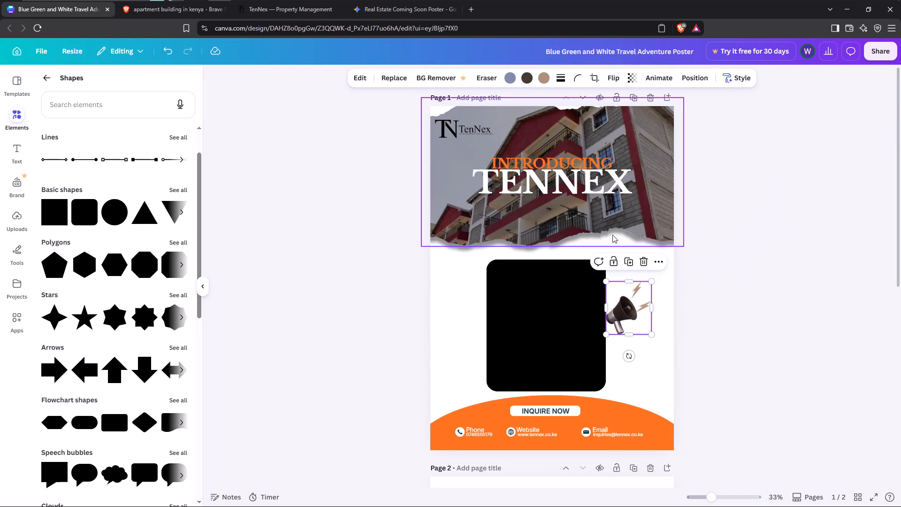
# Unlock the torn-edge building photo at the top of page 1.
pyautogui.click(587, 221)
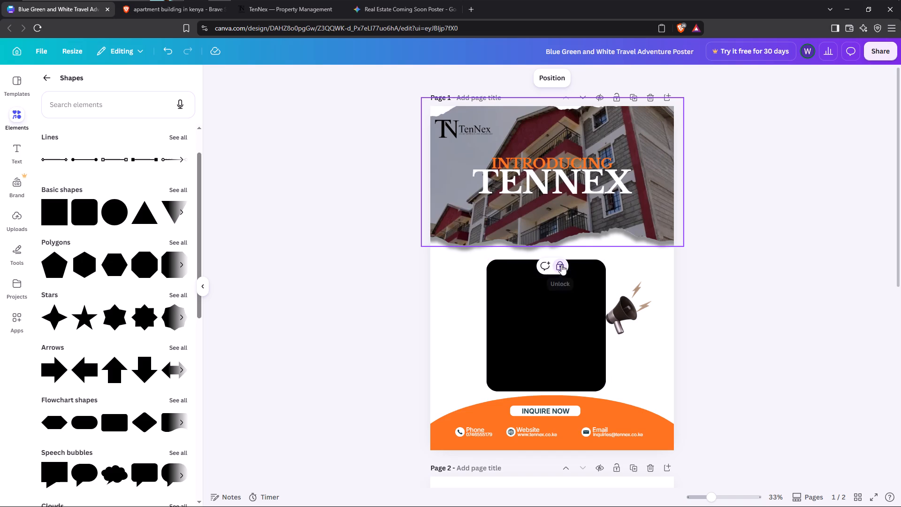
pyautogui.click(561, 265)
pyautogui.click(539, 223)
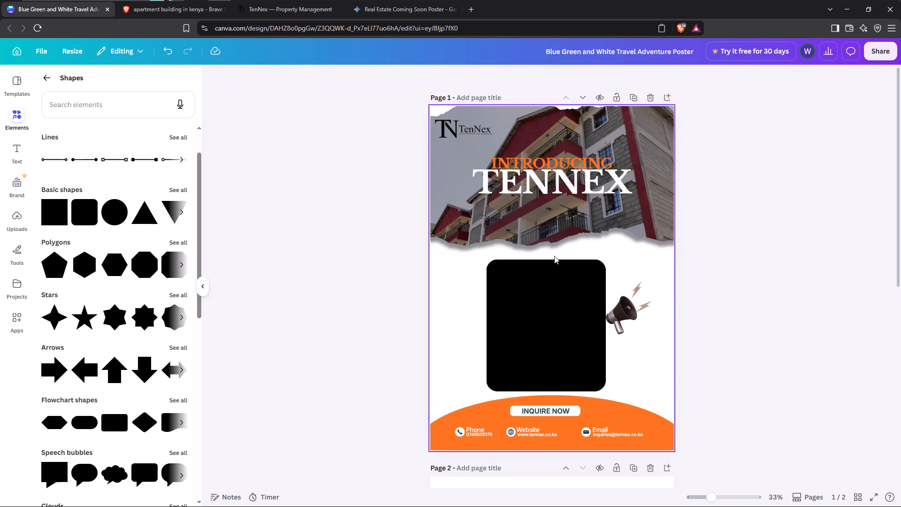
# Lock the torn-edge building photo at the top of page 1 in place.
pyautogui.doubleClick(523, 216)
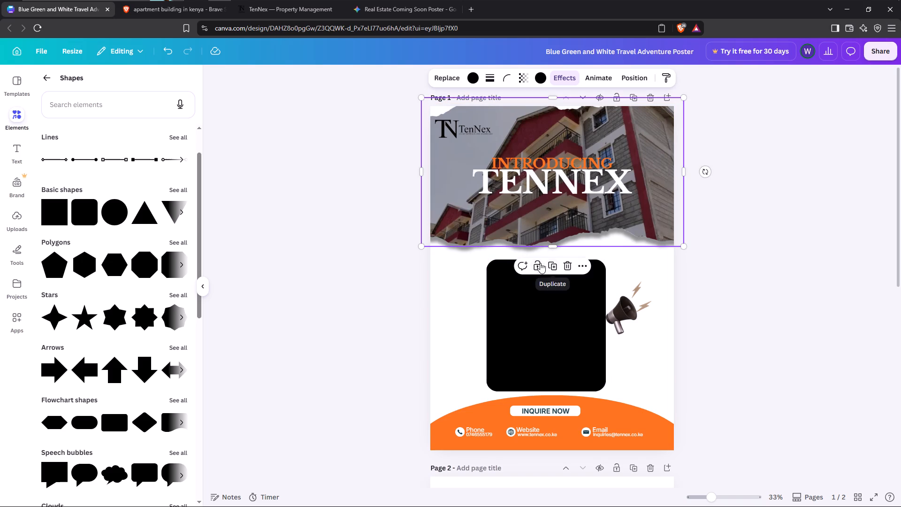
pyautogui.click(540, 263)
# Move the megaphone up so it overlaps the black rounded shape's upper right corner, and scale it down slightly.
pyautogui.moveTo(624, 308); pyautogui.dragTo(631, 269)
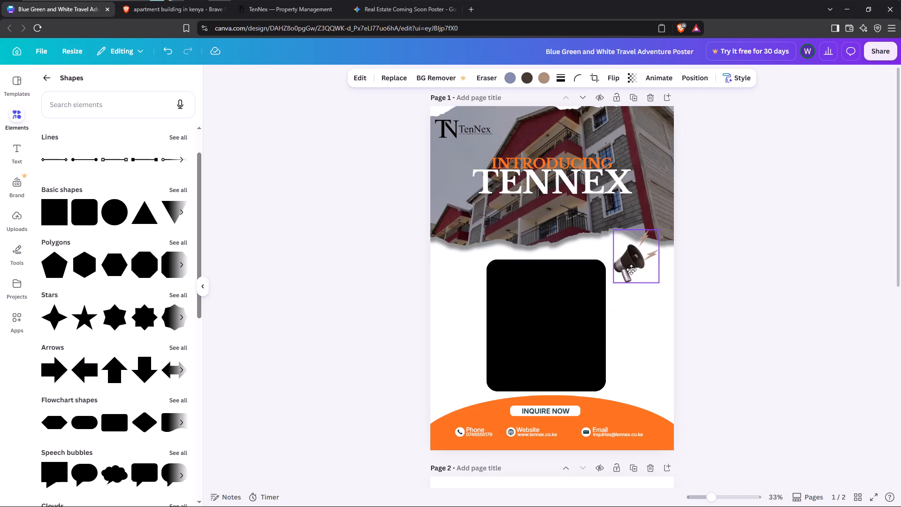
pyautogui.moveTo(631, 269); pyautogui.dragTo(607, 263)
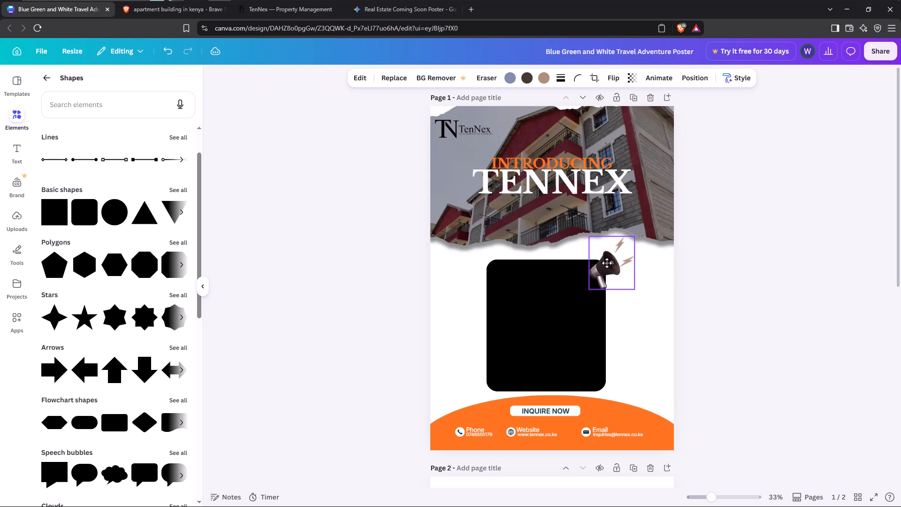
pyautogui.moveTo(607, 263); pyautogui.dragTo(602, 265)
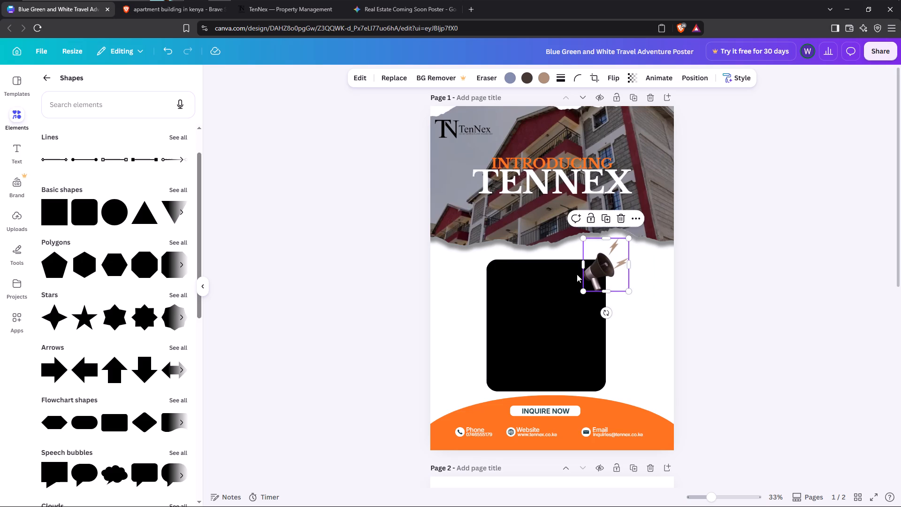
pyautogui.click(749, 291)
pyautogui.click(593, 269)
pyautogui.moveTo(580, 240); pyautogui.dragTo(589, 248)
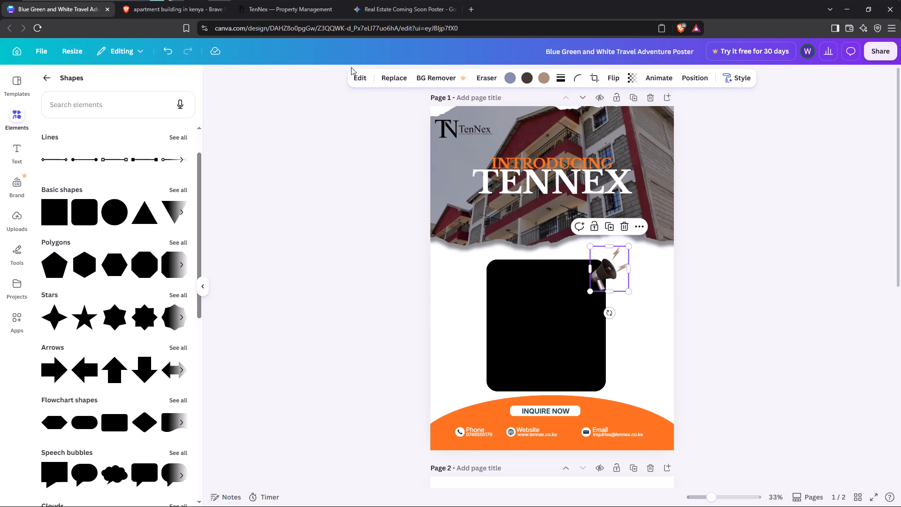
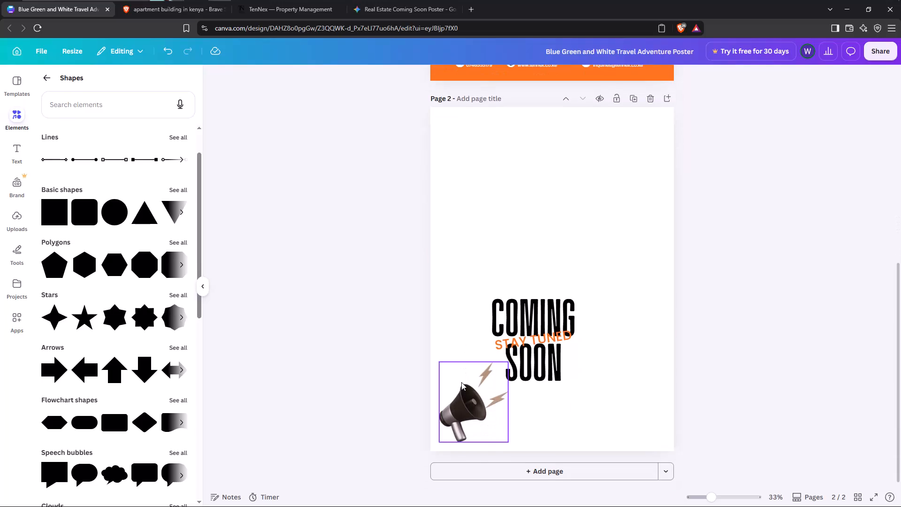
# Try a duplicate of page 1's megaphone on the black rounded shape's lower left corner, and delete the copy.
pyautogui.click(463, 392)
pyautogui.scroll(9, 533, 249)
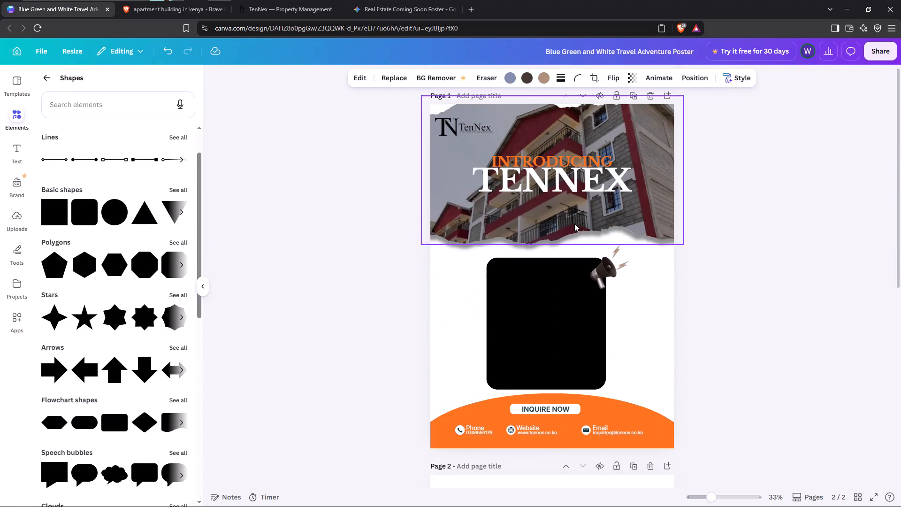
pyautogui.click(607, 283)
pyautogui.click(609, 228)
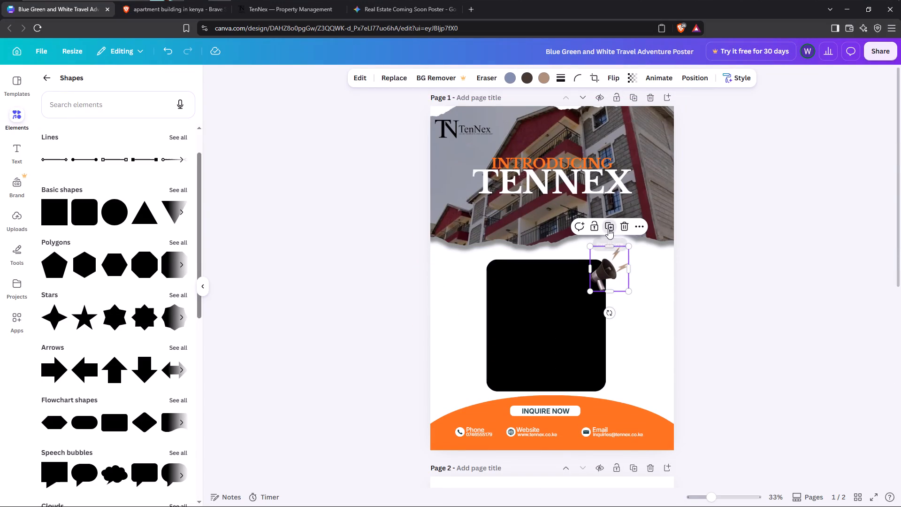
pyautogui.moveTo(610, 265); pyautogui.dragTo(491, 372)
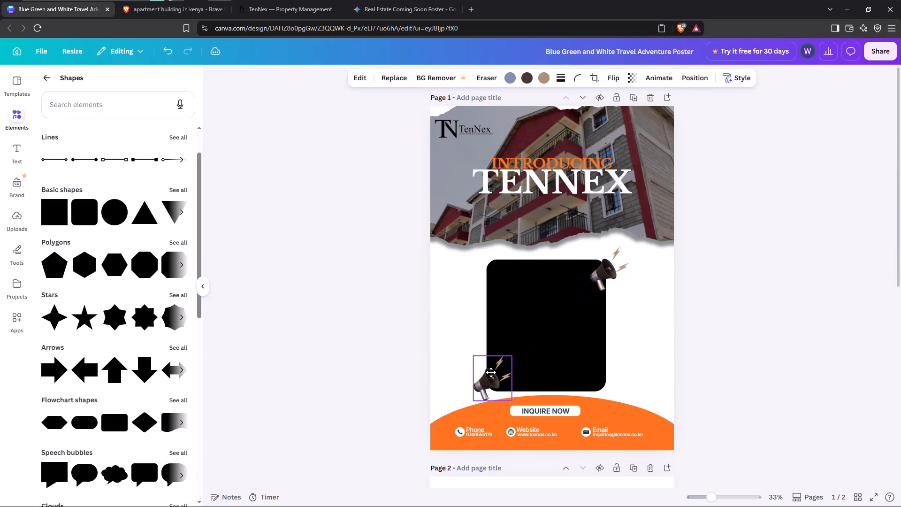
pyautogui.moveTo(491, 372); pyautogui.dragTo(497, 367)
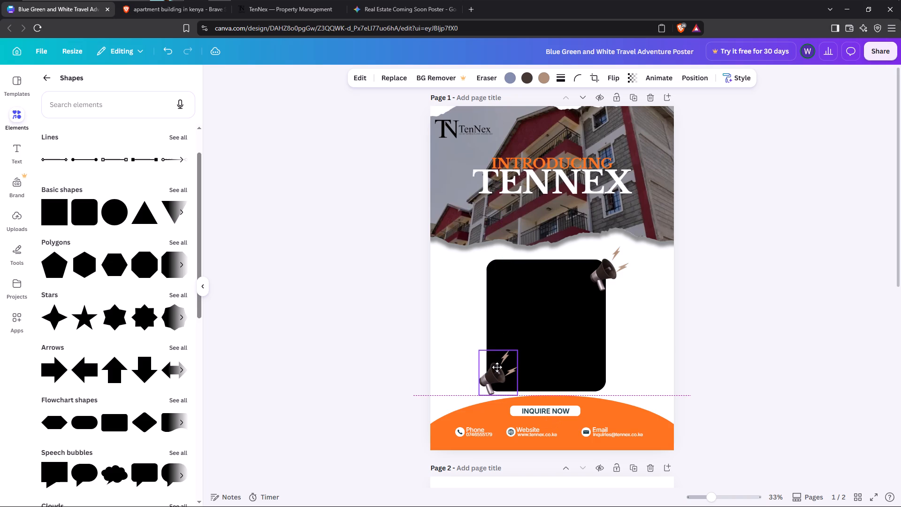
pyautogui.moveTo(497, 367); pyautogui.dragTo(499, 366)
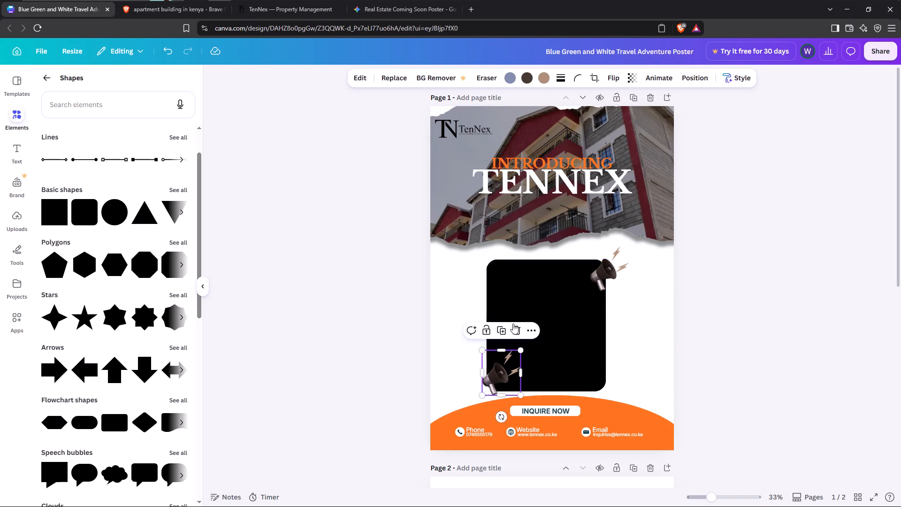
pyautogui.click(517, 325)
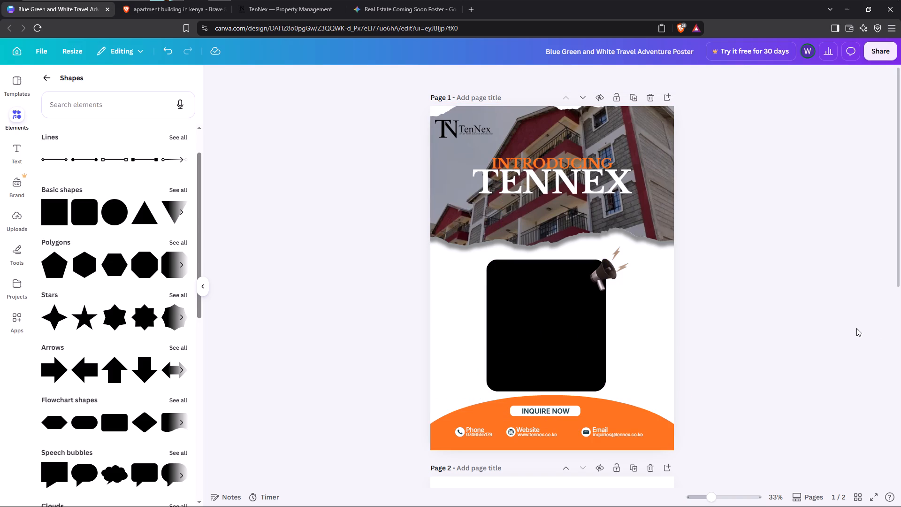
# Move page 2's large megaphone away from the COMING SOON text to the upper right part of the page.
pyautogui.scroll(-8, 807, 305)
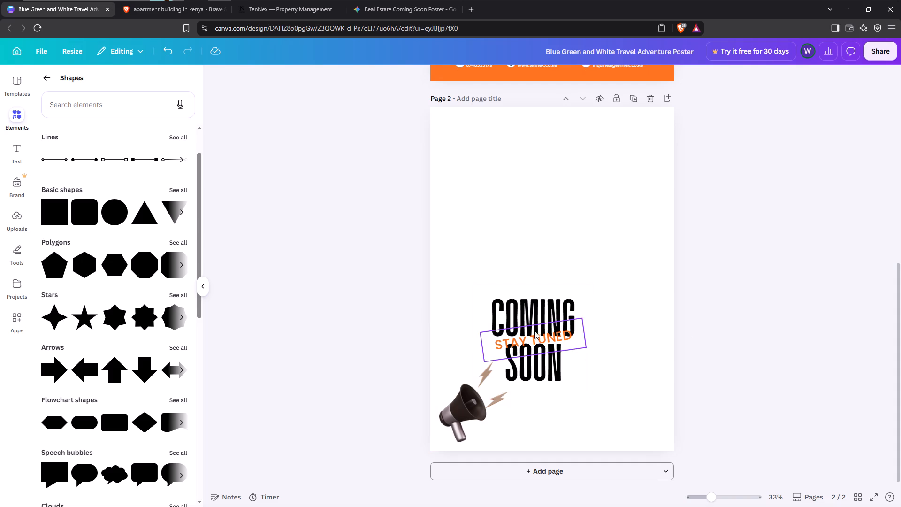
pyautogui.moveTo(482, 270); pyautogui.dragTo(579, 397)
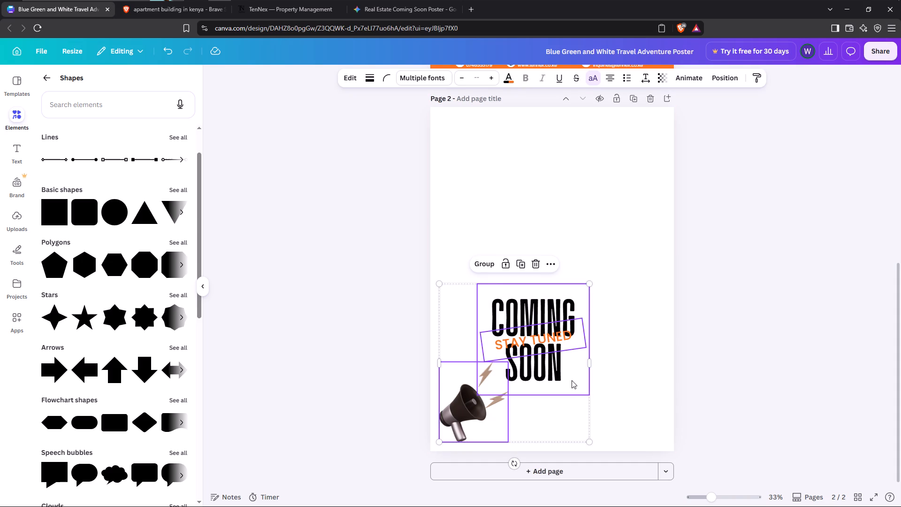
pyautogui.click(460, 376)
pyautogui.moveTo(457, 383); pyautogui.dragTo(449, 384)
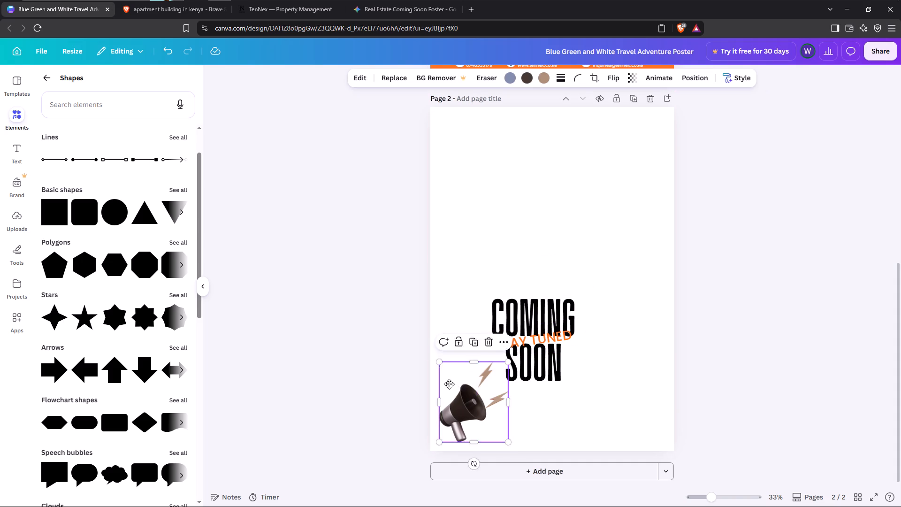
pyautogui.moveTo(449, 384); pyautogui.dragTo(565, 147)
# Set the text colour of both COMING SOON and STAY TUNED on page 2 to white (#ffffff).
pyautogui.moveTo(478, 269); pyautogui.dragTo(568, 394)
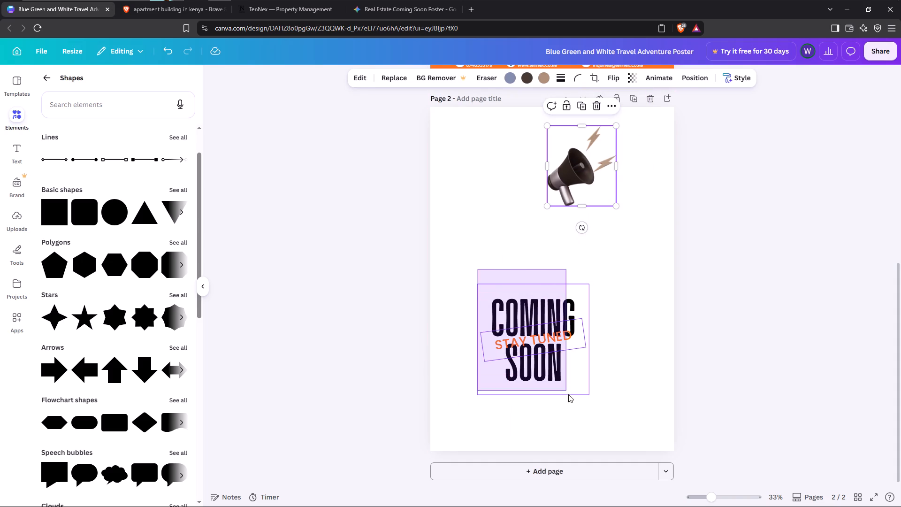
pyautogui.moveTo(568, 394); pyautogui.dragTo(572, 400)
pyautogui.click(491, 78)
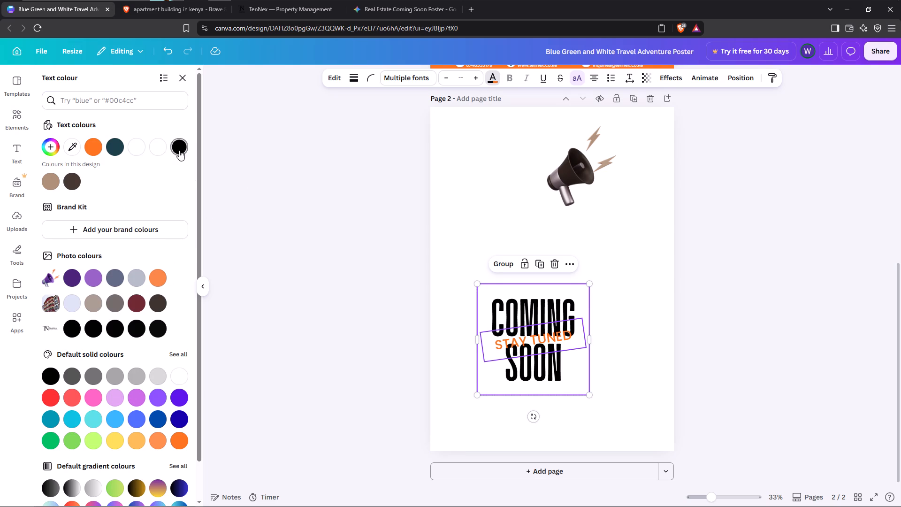
pyautogui.click(155, 149)
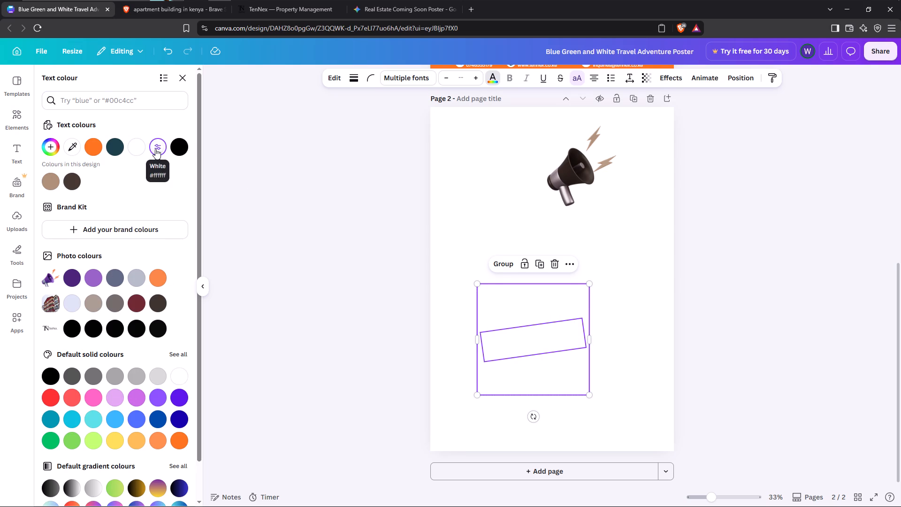
# Move the COMING SOON and STAY TUNED texts together onto page 1, centred inside the black rounded shape.
pyautogui.scroll(3, 606, 342)
pyautogui.moveTo(532, 454); pyautogui.dragTo(530, 435)
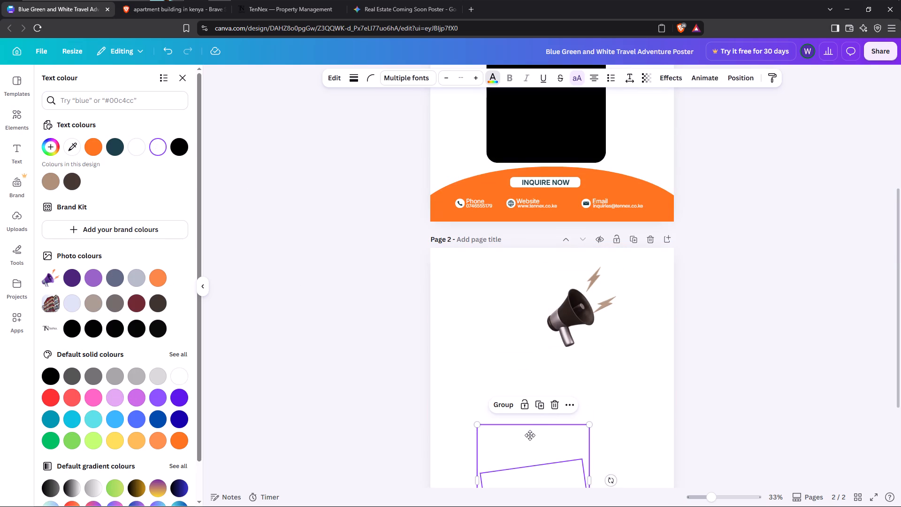
pyautogui.moveTo(530, 435); pyautogui.dragTo(541, 95)
pyautogui.scroll(4, 863, 211)
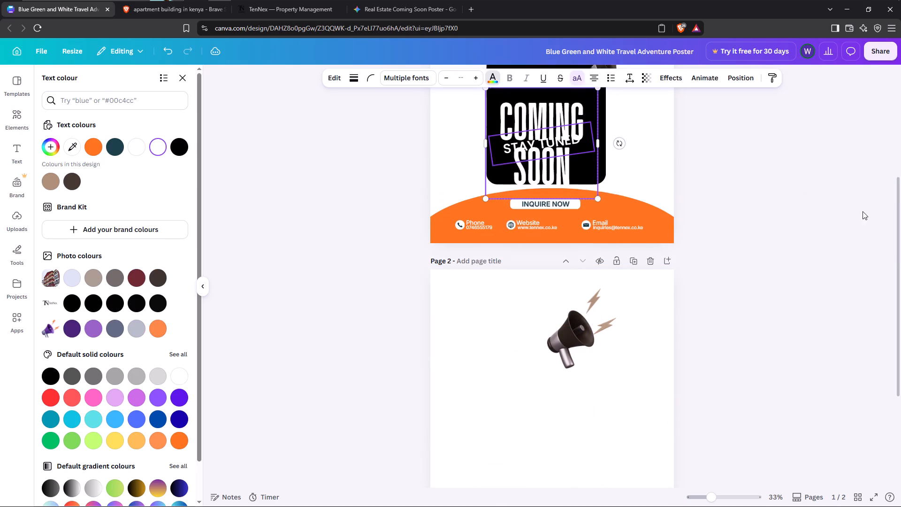
pyautogui.moveTo(551, 333); pyautogui.dragTo(546, 321)
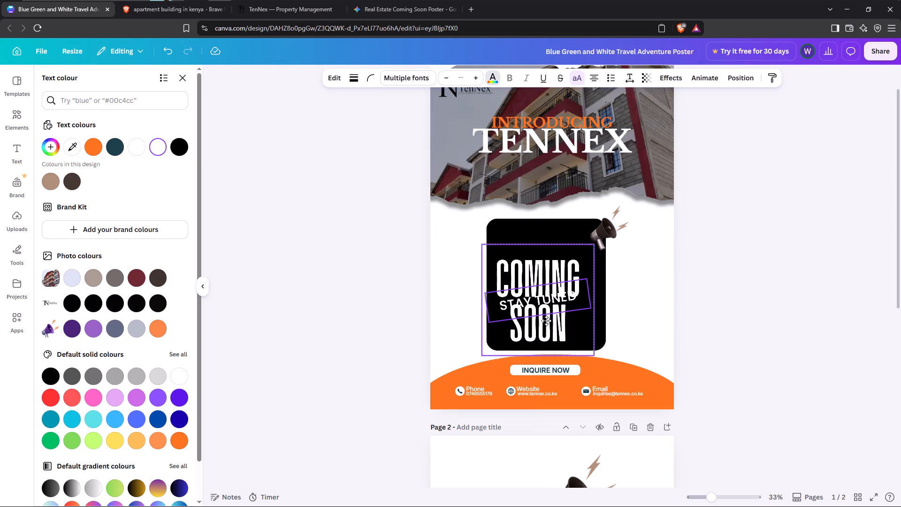
pyautogui.moveTo(546, 321); pyautogui.dragTo(555, 307)
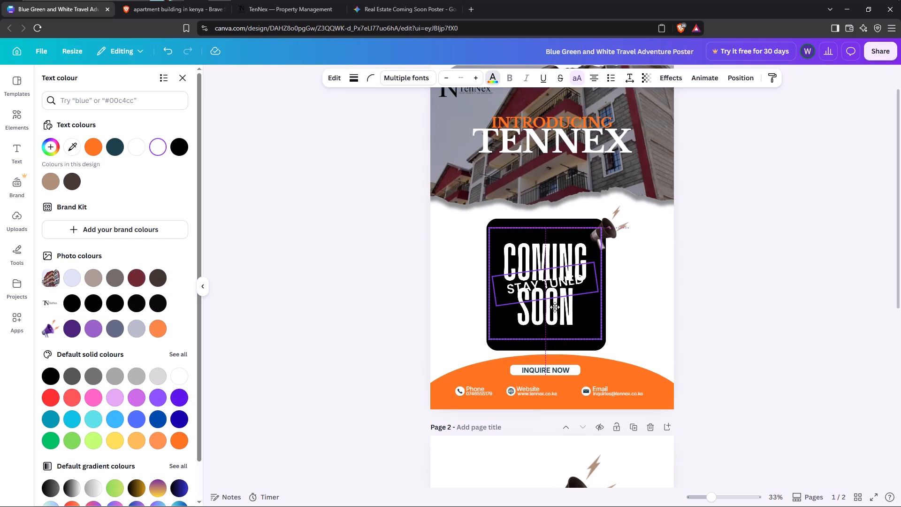
pyautogui.moveTo(555, 307); pyautogui.dragTo(556, 307)
pyautogui.click(748, 296)
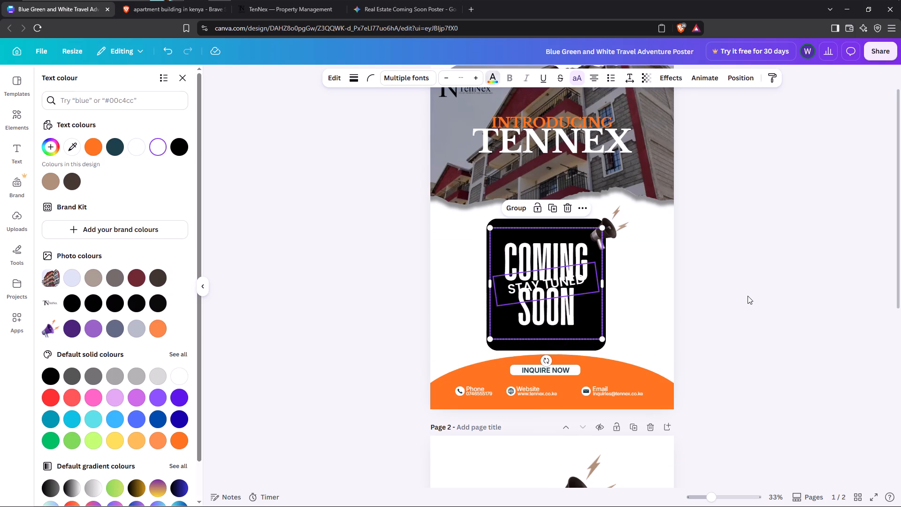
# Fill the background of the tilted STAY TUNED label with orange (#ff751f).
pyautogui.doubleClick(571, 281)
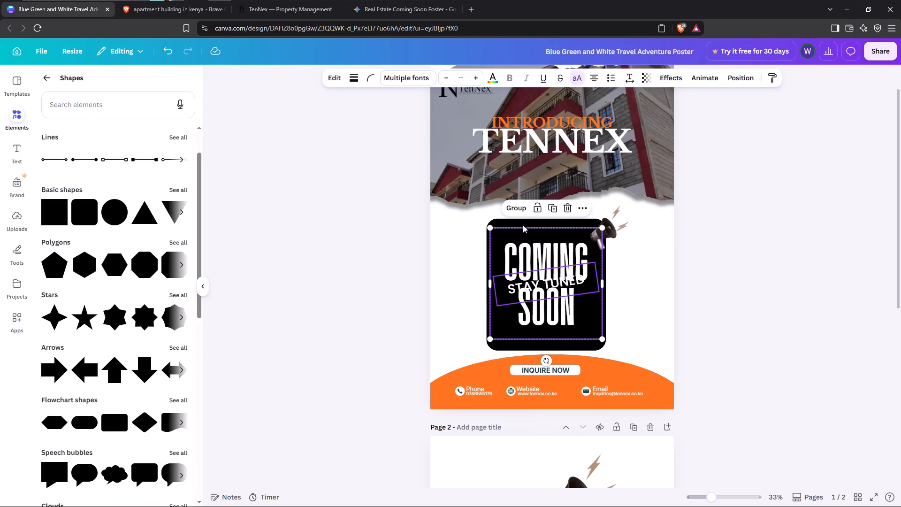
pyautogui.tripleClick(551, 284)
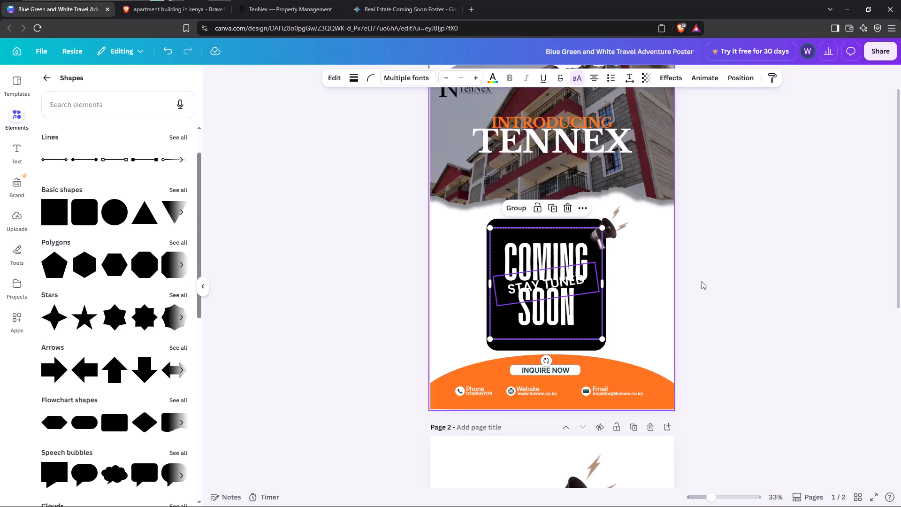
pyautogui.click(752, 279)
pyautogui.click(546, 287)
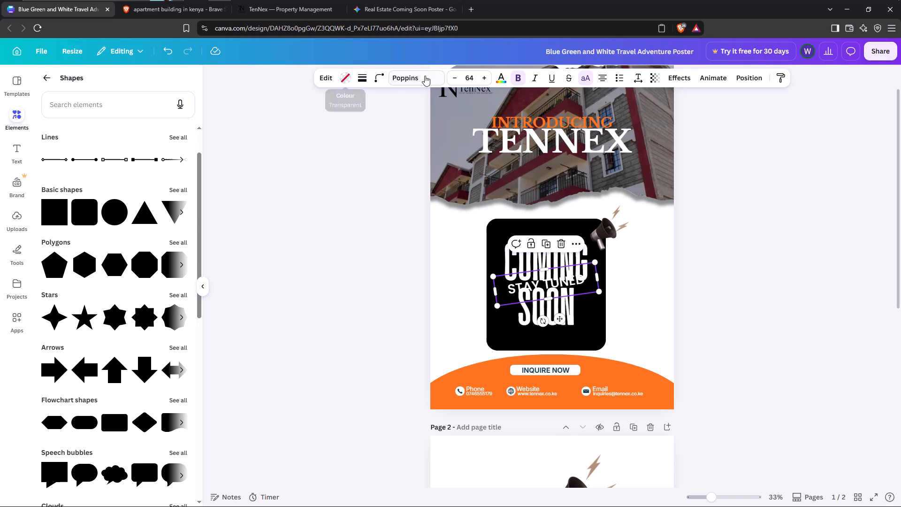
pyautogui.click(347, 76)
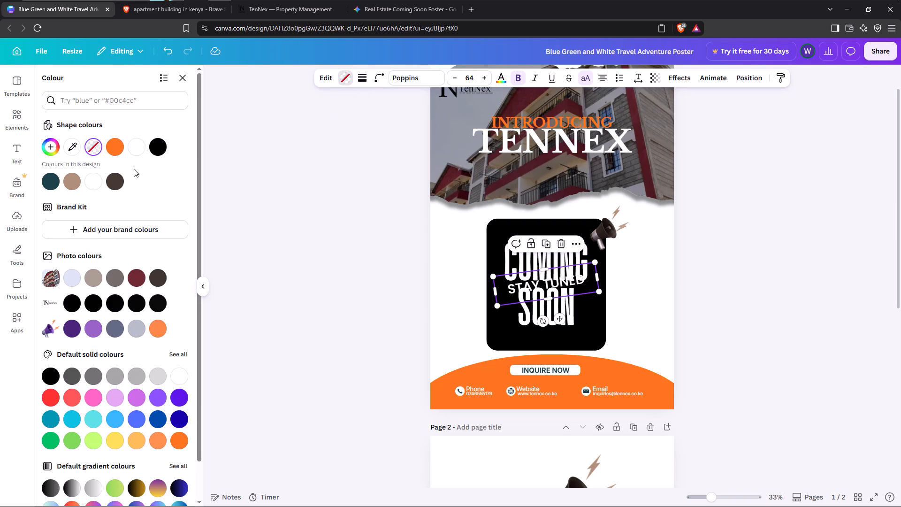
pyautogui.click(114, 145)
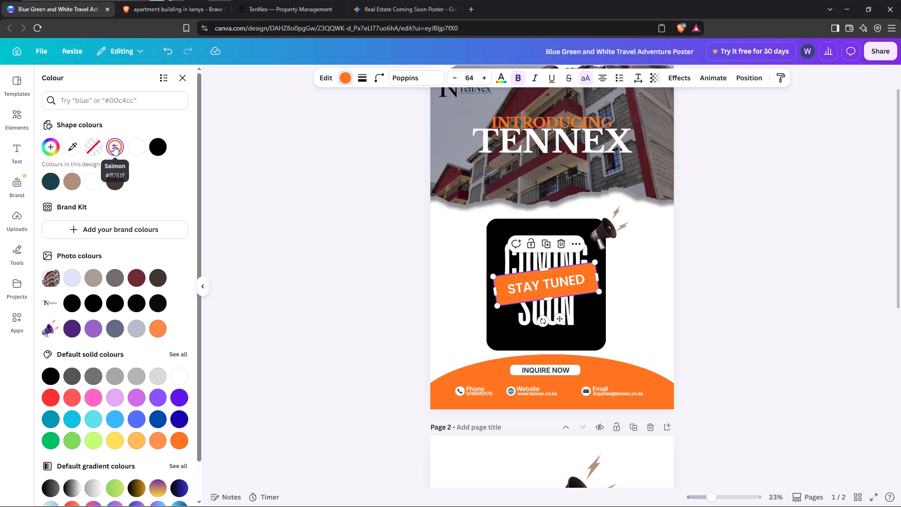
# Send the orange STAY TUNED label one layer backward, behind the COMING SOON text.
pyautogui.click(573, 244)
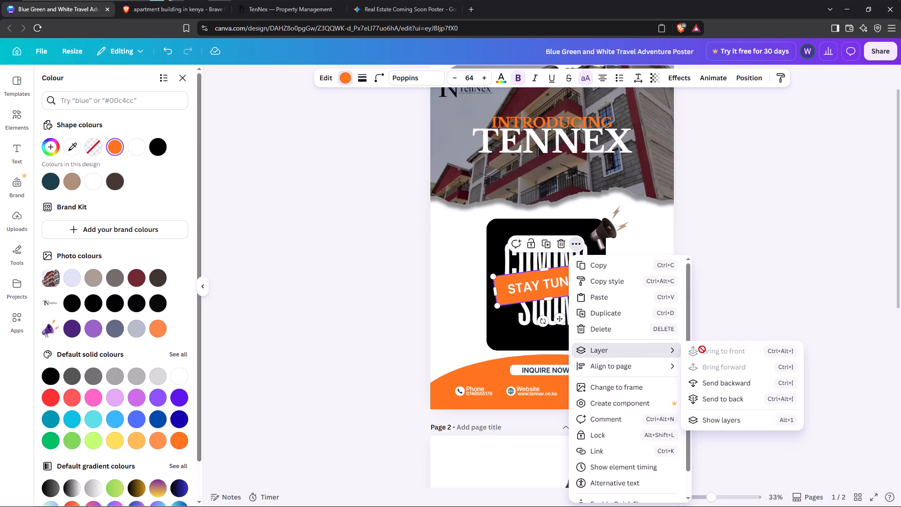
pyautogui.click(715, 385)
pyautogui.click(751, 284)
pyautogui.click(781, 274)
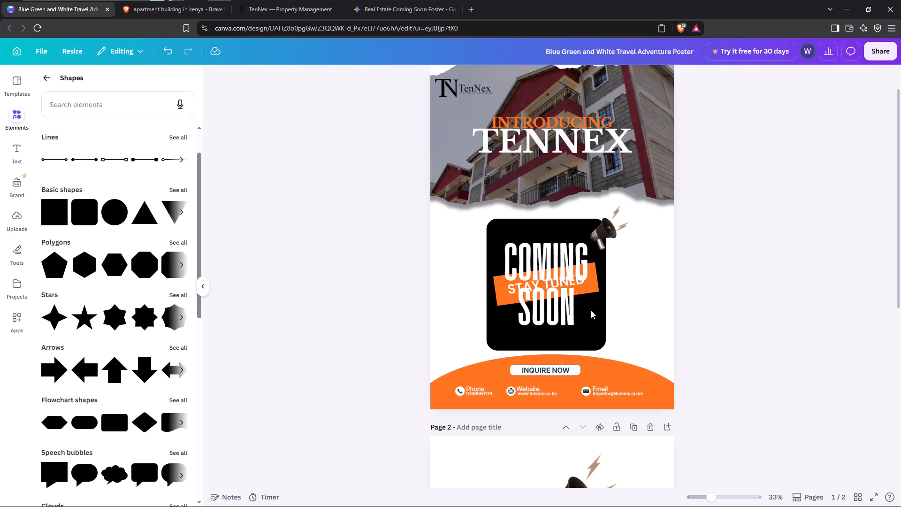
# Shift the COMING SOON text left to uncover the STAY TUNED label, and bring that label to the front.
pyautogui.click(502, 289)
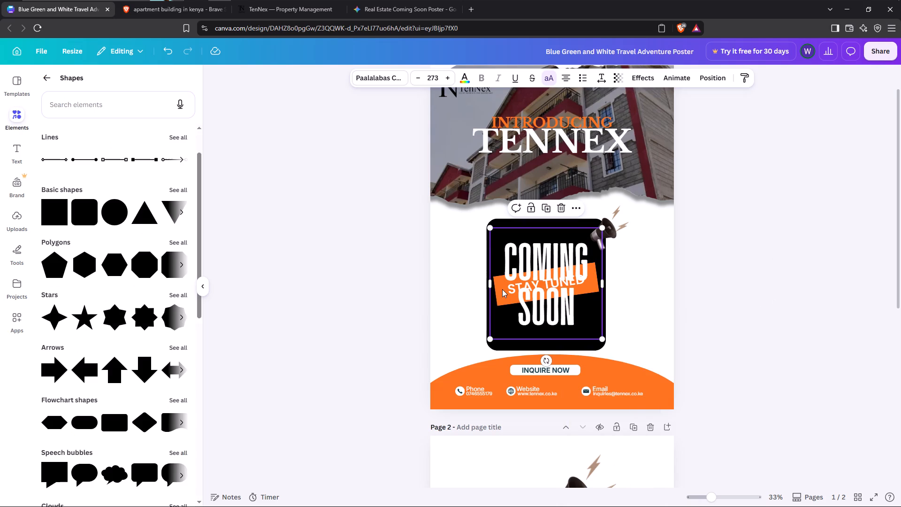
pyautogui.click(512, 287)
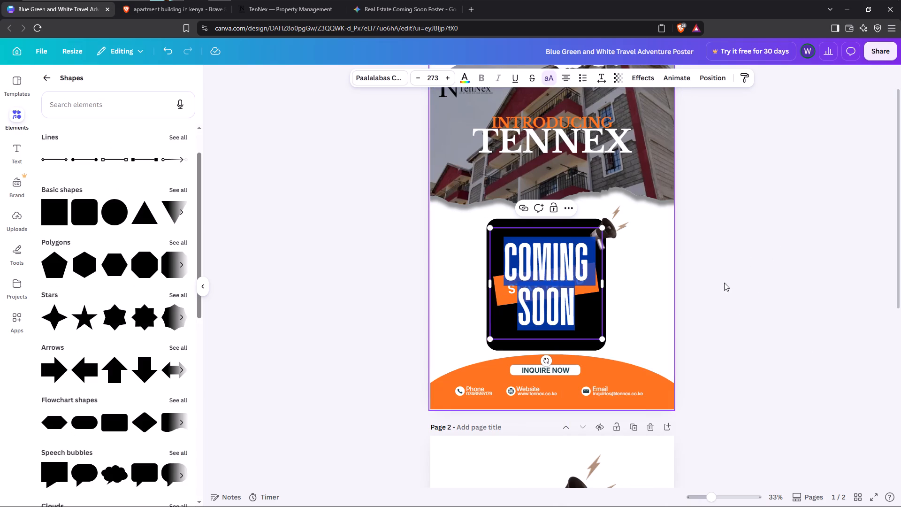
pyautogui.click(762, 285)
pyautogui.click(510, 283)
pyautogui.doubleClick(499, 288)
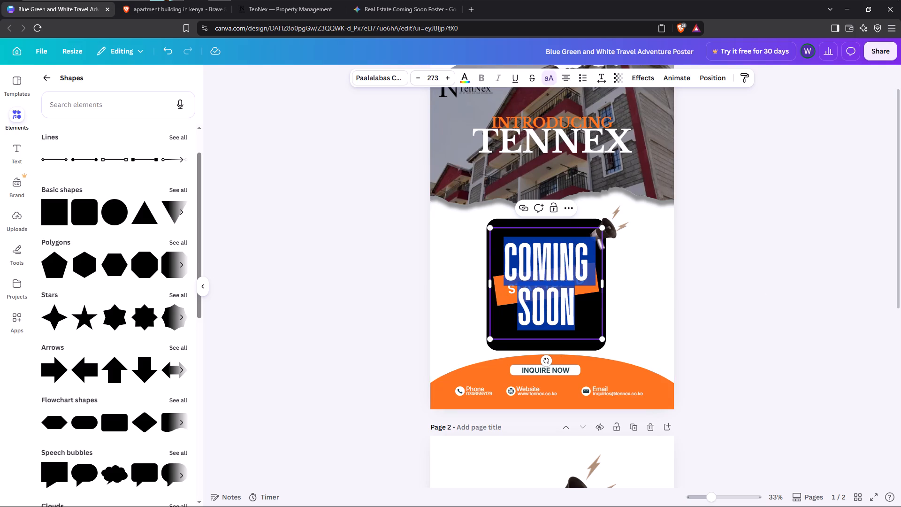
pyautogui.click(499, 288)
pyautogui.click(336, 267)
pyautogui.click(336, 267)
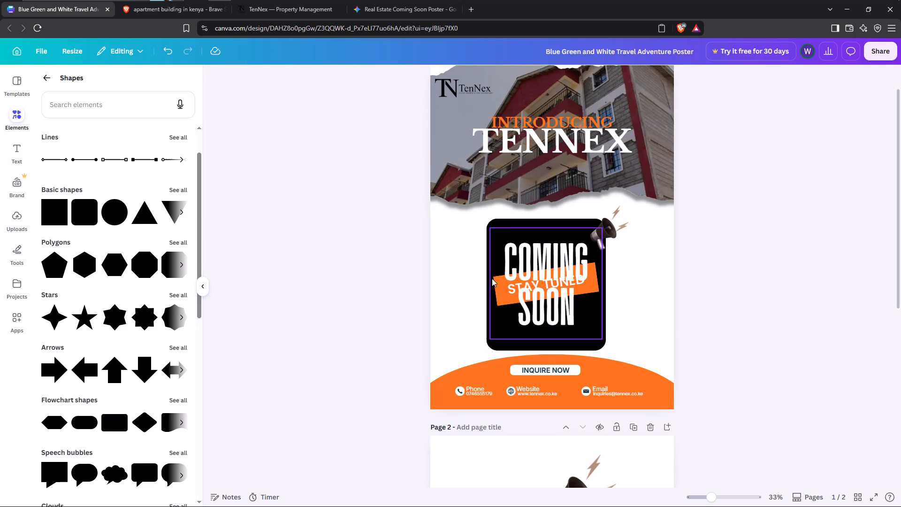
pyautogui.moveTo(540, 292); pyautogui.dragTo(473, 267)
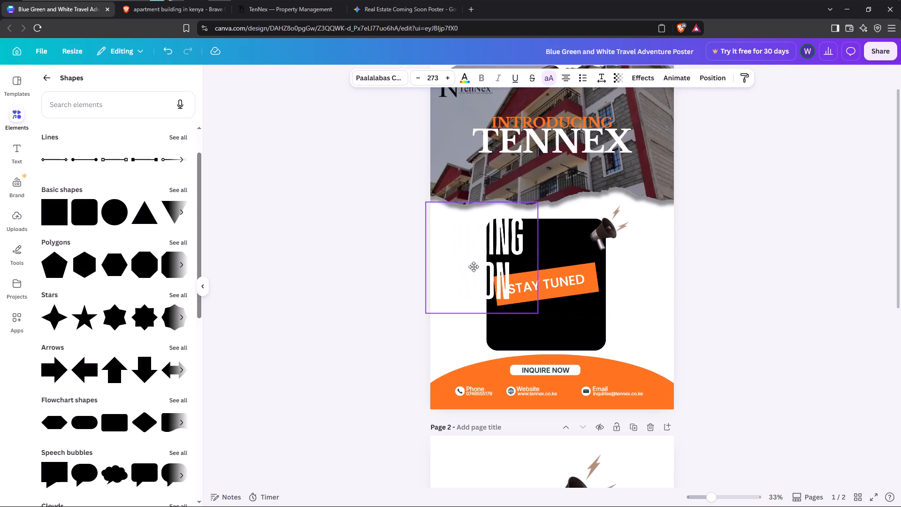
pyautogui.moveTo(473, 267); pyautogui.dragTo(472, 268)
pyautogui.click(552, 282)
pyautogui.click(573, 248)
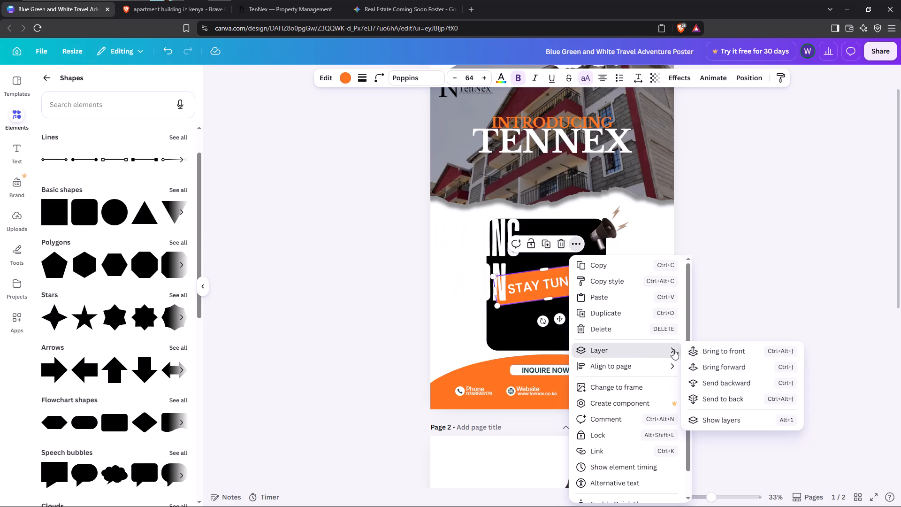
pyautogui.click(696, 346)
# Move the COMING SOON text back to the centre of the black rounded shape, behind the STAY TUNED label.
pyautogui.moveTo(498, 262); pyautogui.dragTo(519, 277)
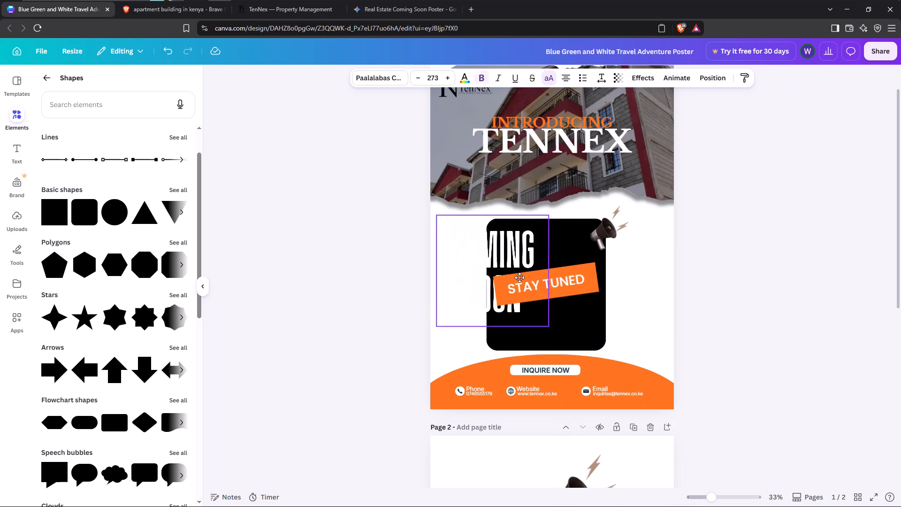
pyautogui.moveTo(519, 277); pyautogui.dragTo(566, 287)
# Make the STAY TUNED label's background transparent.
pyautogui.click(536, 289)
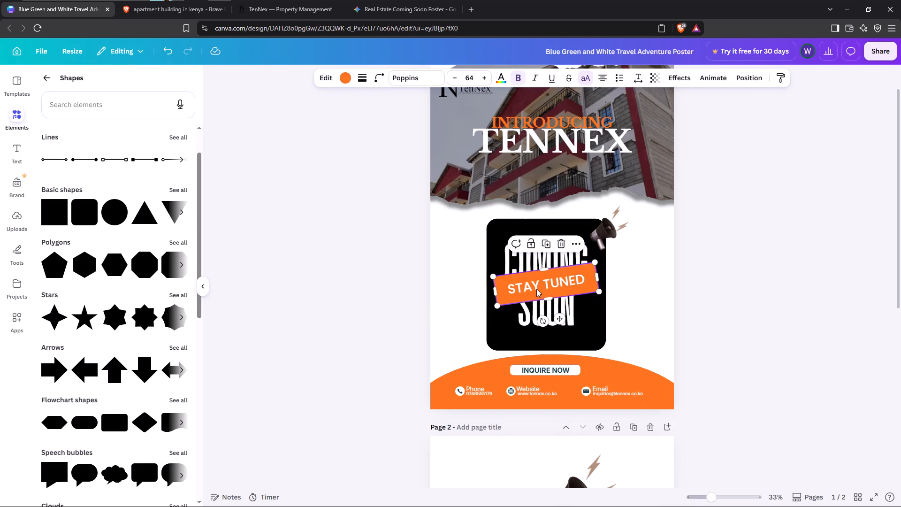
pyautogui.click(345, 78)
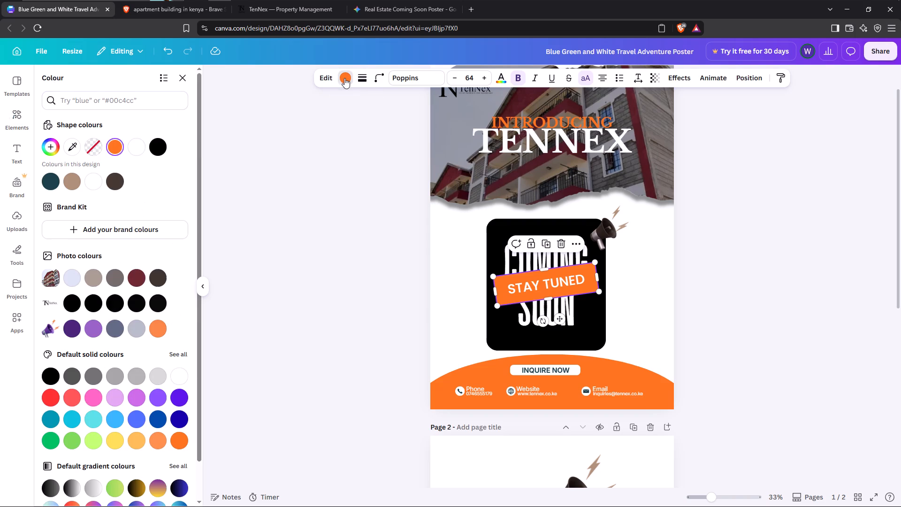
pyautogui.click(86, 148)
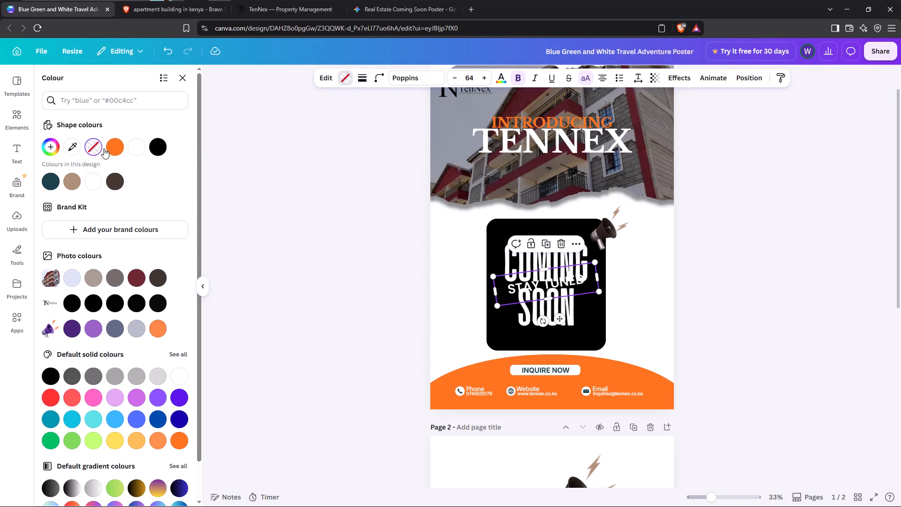
# Change the STAY TUNED label's text colour to the poster's orange.
pyautogui.click(501, 79)
pyautogui.click(87, 145)
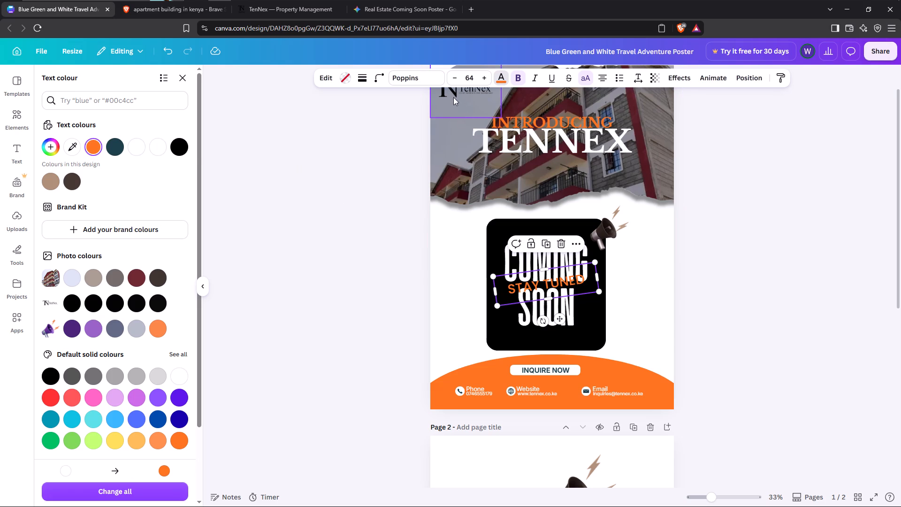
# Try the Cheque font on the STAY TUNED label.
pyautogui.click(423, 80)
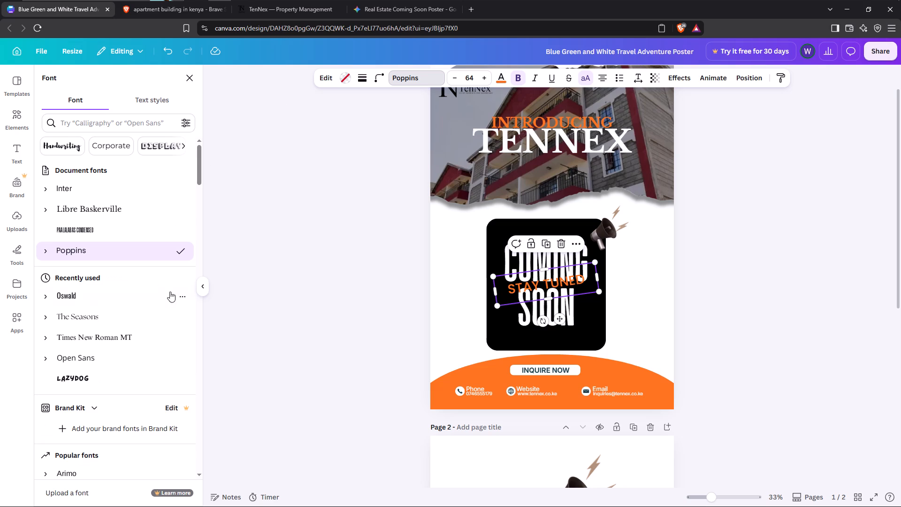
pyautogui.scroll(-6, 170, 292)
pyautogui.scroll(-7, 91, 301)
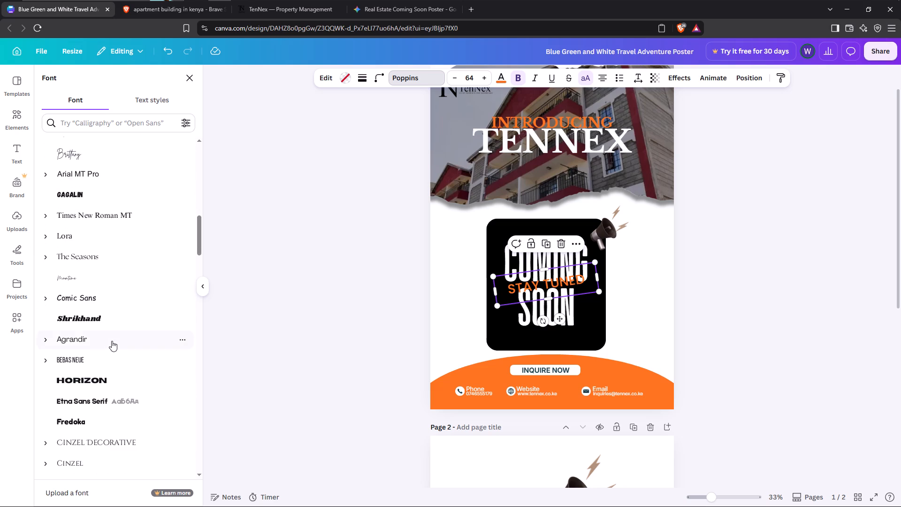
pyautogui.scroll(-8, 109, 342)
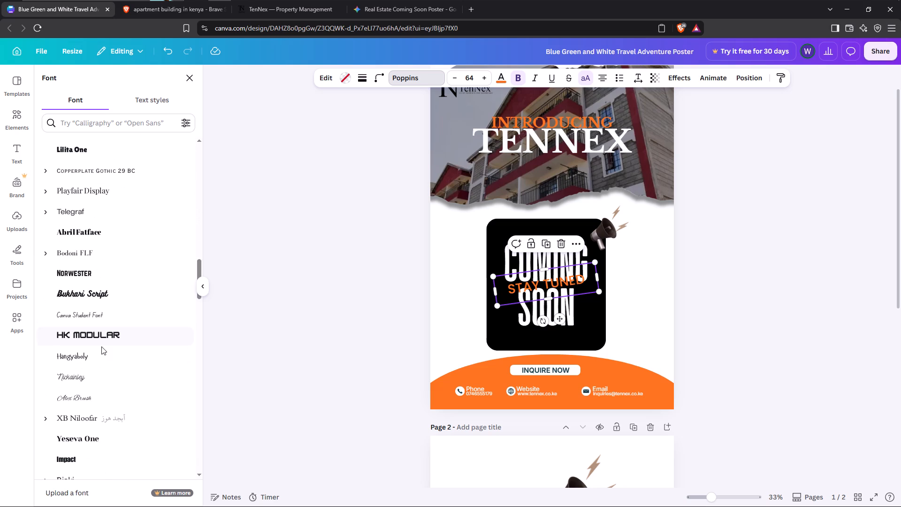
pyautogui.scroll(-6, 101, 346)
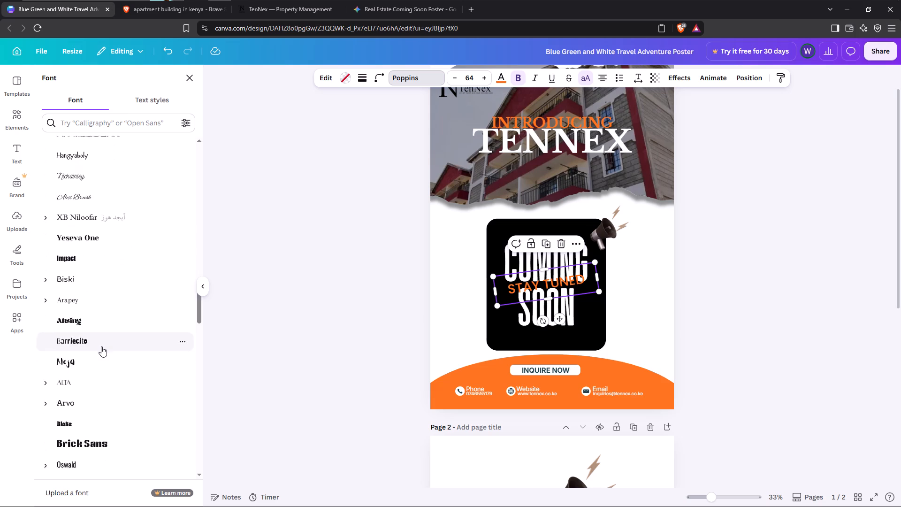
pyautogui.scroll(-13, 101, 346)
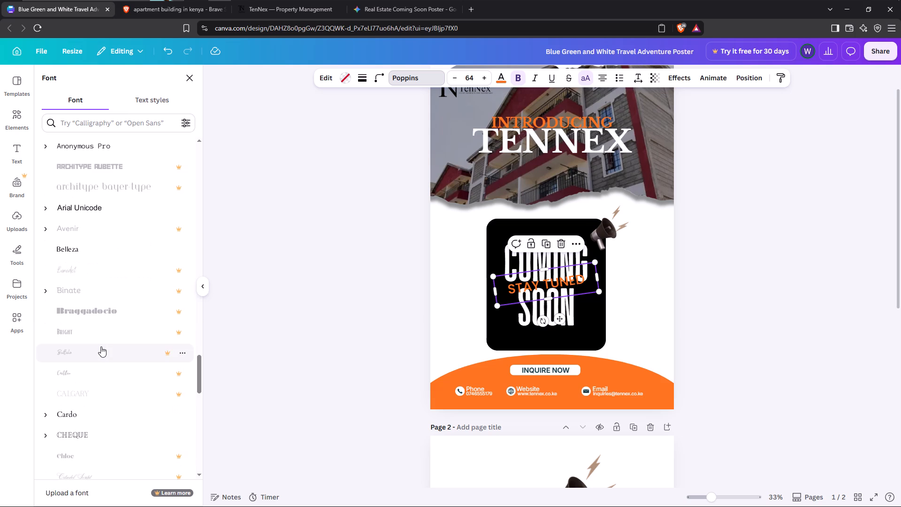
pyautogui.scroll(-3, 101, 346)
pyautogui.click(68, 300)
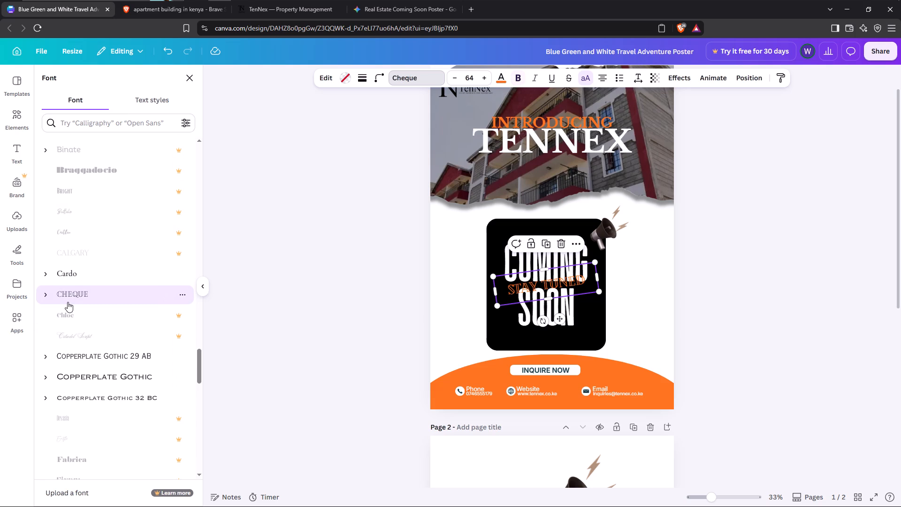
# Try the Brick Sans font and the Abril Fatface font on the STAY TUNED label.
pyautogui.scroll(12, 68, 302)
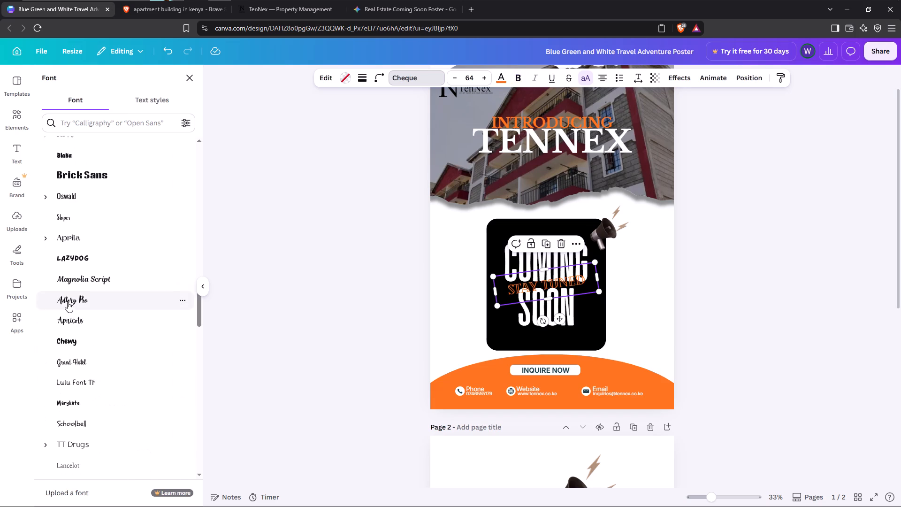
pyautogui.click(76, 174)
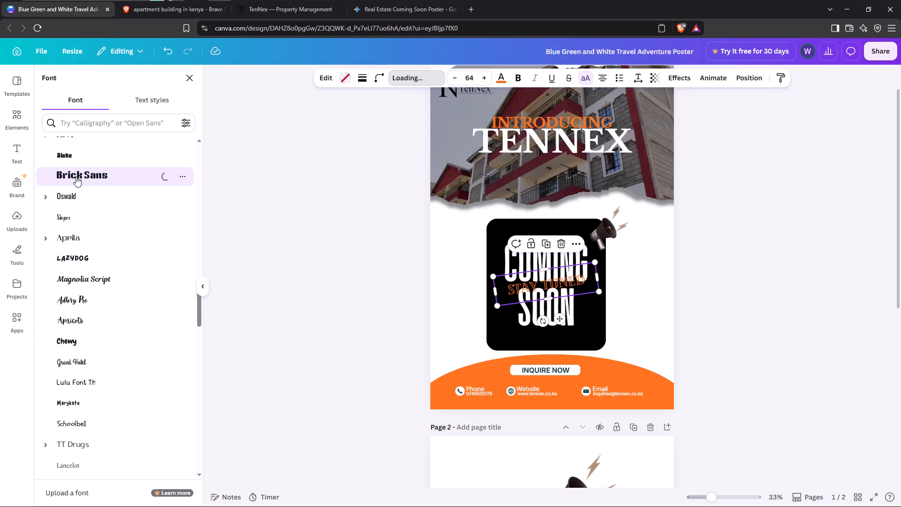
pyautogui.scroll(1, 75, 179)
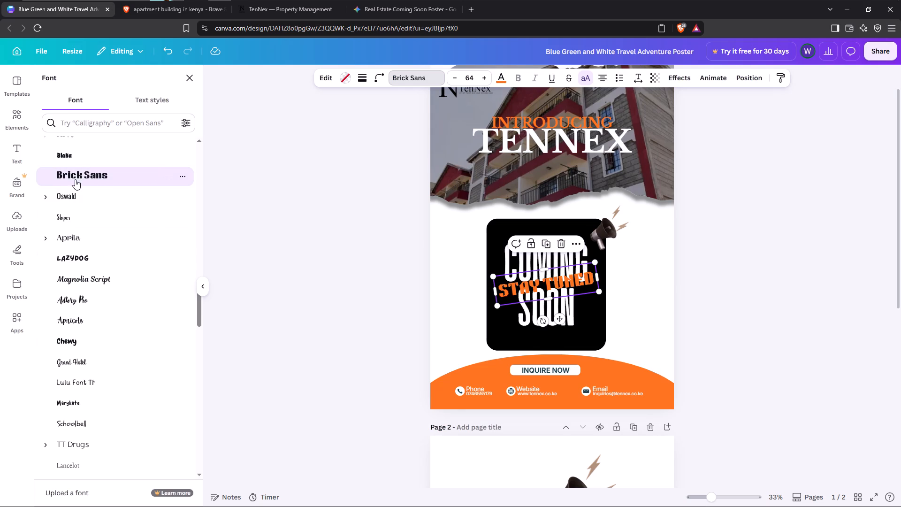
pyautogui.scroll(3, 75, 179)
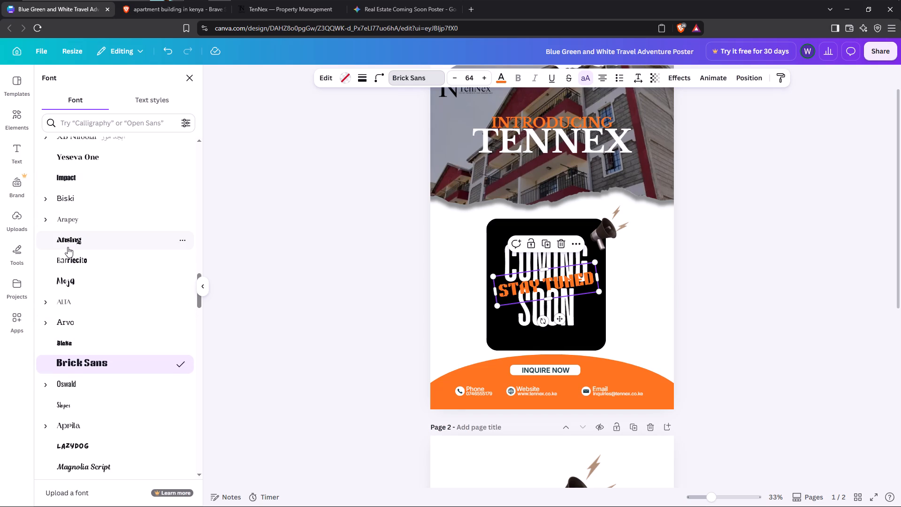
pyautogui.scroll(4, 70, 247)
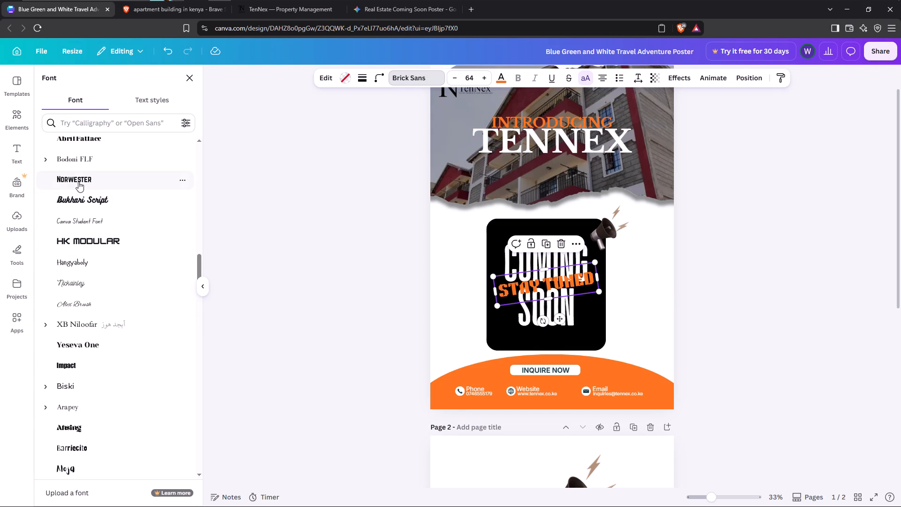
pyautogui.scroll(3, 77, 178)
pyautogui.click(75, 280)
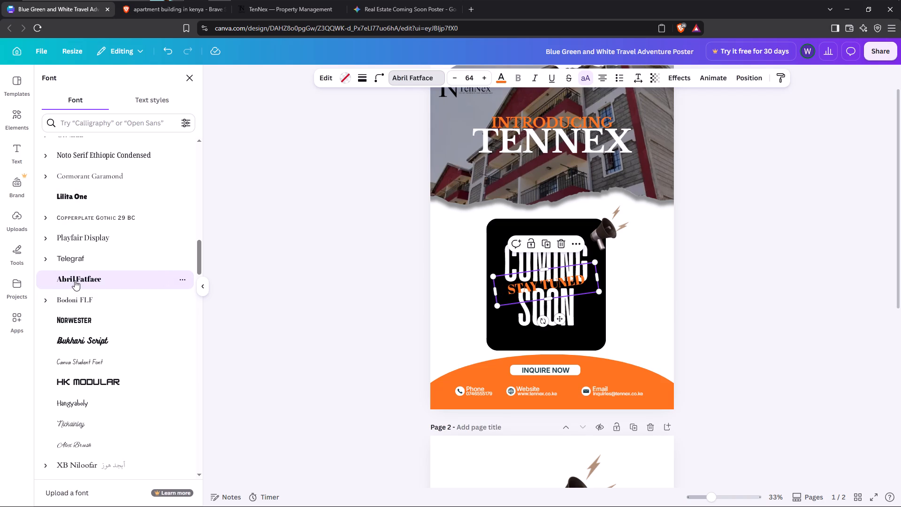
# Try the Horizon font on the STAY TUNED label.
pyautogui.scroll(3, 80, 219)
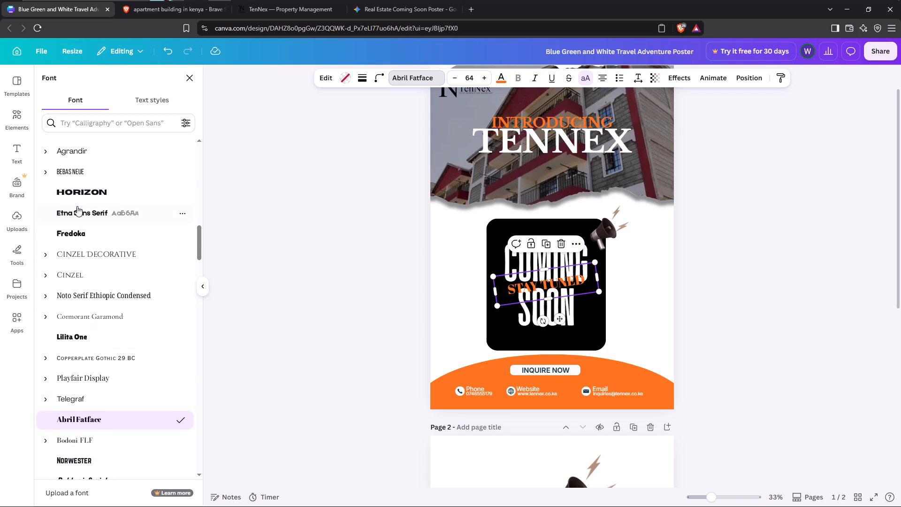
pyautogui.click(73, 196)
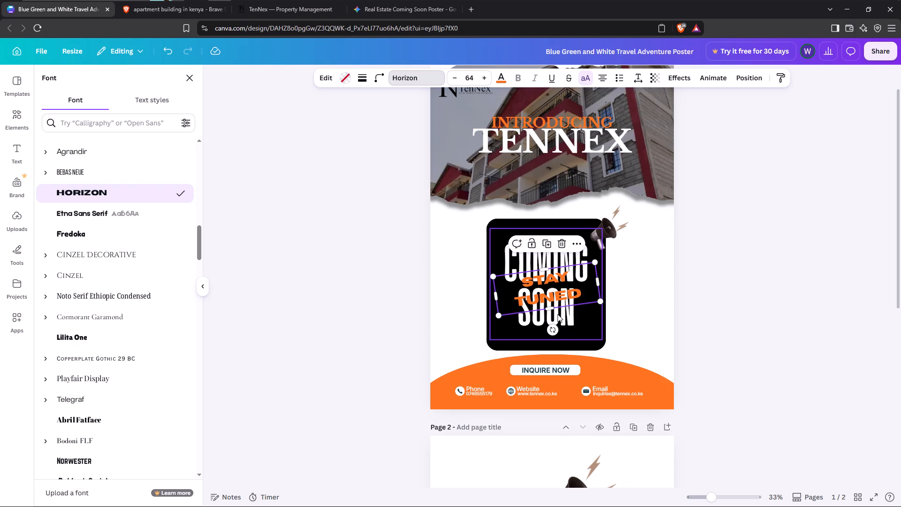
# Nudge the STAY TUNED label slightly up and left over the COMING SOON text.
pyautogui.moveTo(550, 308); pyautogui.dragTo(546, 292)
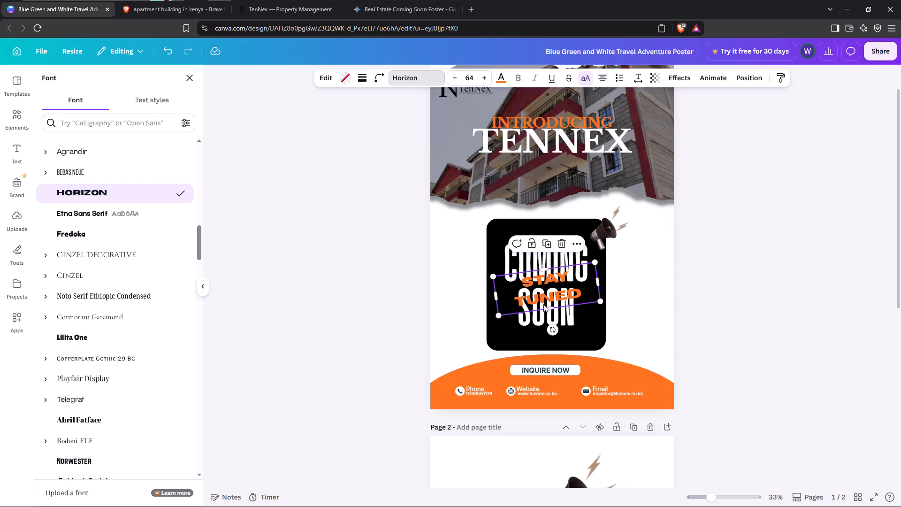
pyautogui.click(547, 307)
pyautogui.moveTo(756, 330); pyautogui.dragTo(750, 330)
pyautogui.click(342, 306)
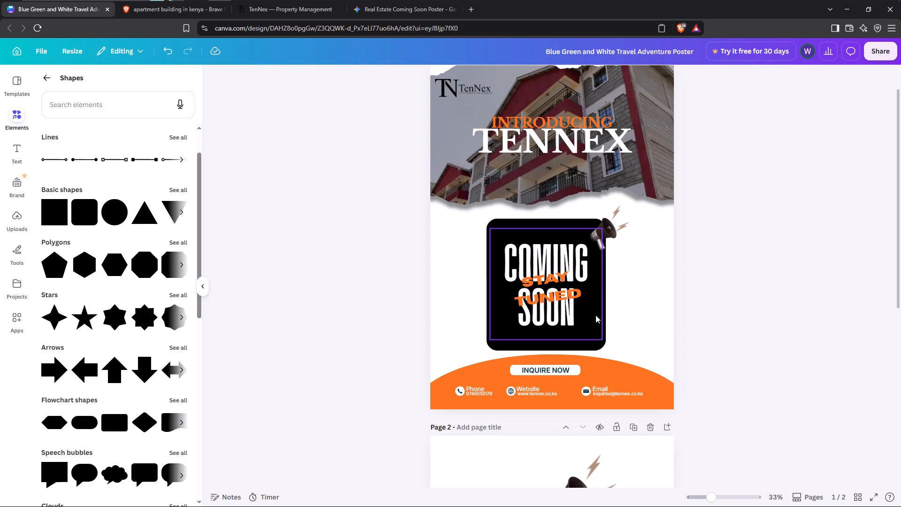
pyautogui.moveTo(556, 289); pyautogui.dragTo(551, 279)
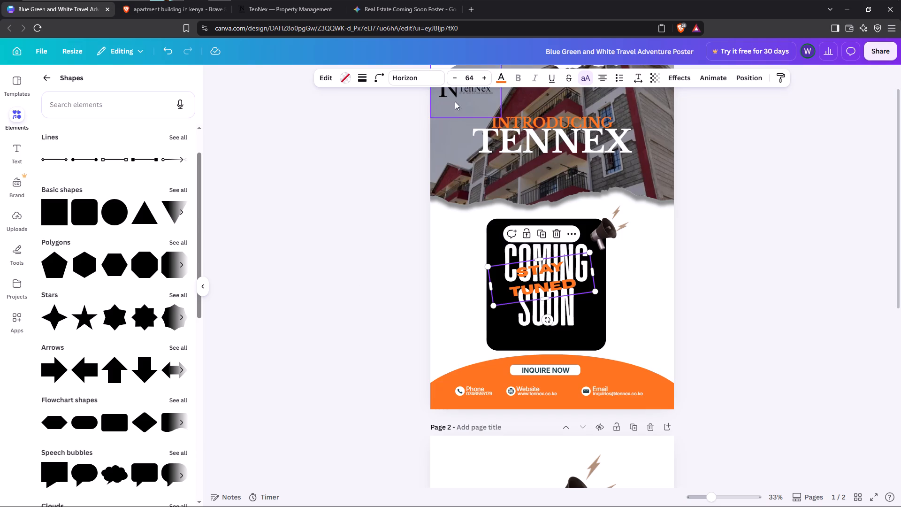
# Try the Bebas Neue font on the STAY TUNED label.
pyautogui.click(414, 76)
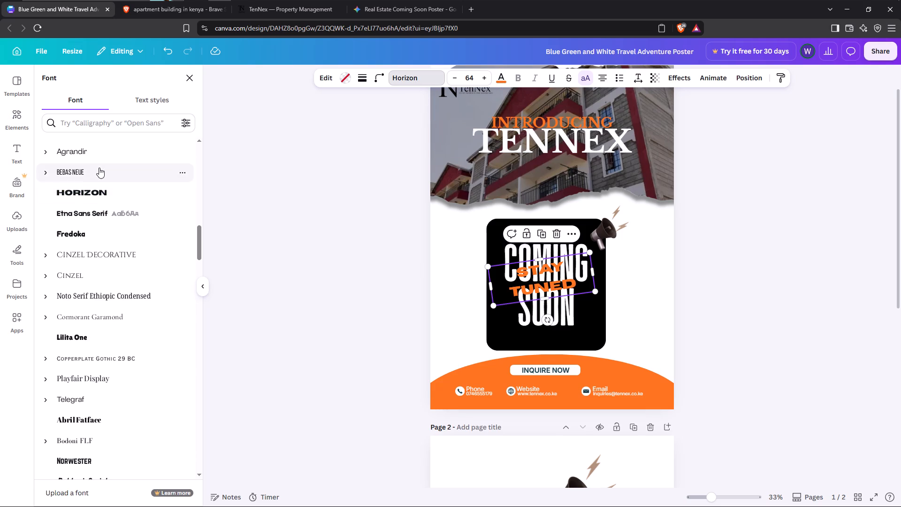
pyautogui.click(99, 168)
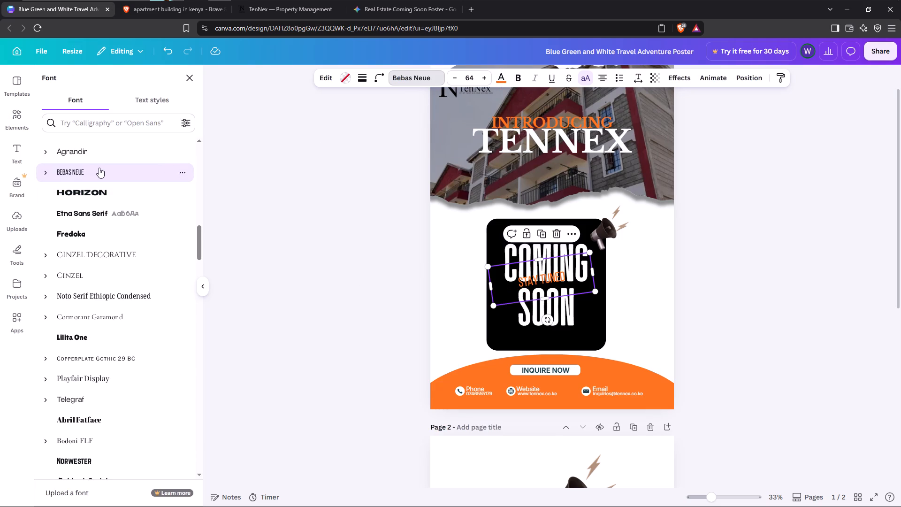
# Reposition the STAY TUNED label between COMING and SOON and rotate it counter-clockwise to a steeper upward slant.
pyautogui.moveTo(546, 277); pyautogui.dragTo(541, 288)
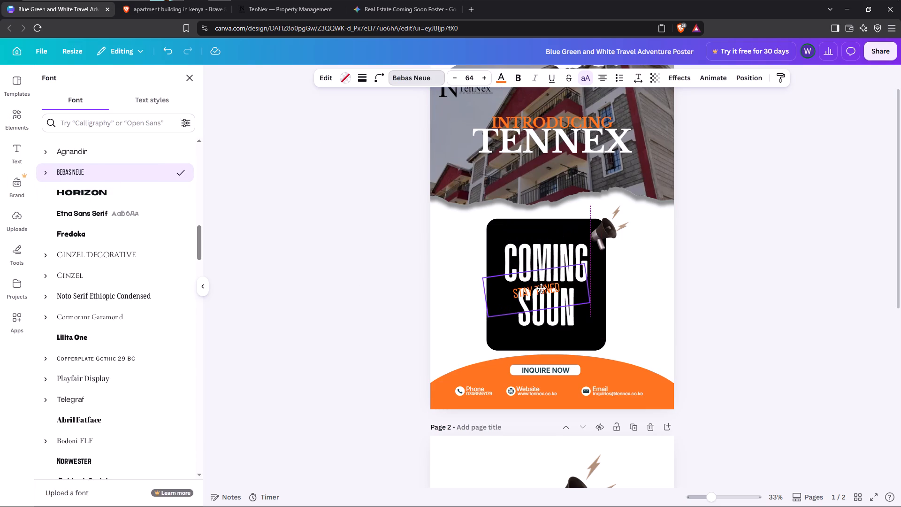
pyautogui.moveTo(541, 288); pyautogui.dragTo(549, 281)
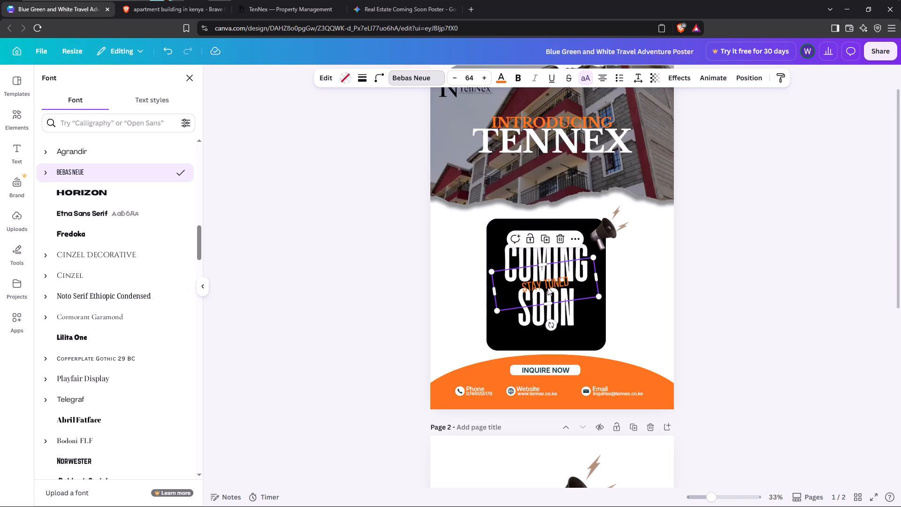
pyautogui.moveTo(550, 325); pyautogui.dragTo(558, 323)
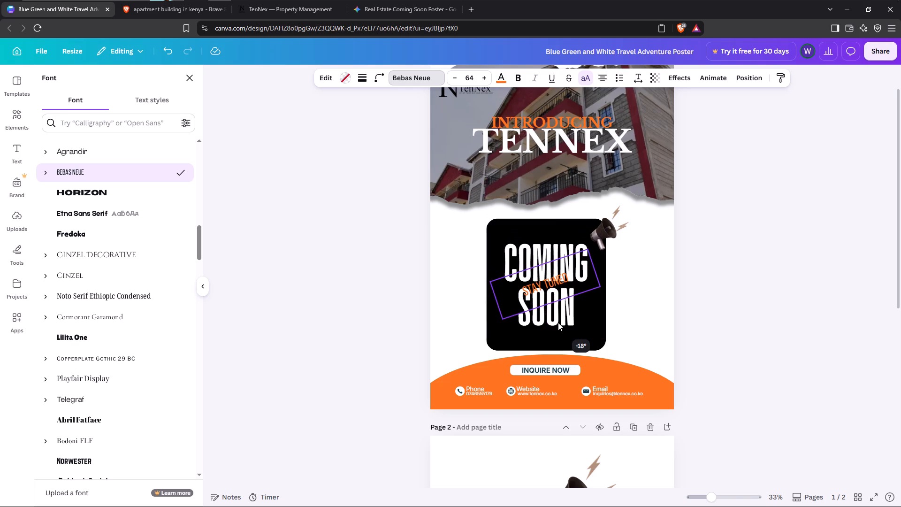
pyautogui.moveTo(558, 323); pyautogui.dragTo(561, 323)
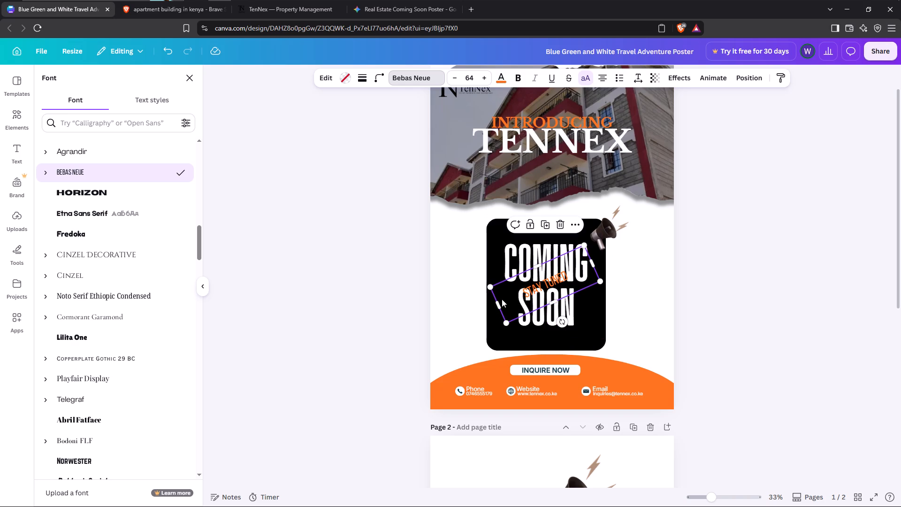
# Shrink the STAY TUNED label's box closely around its text and recentre it between COMING and SOON.
pyautogui.moveTo(490, 285); pyautogui.dragTo(506, 294)
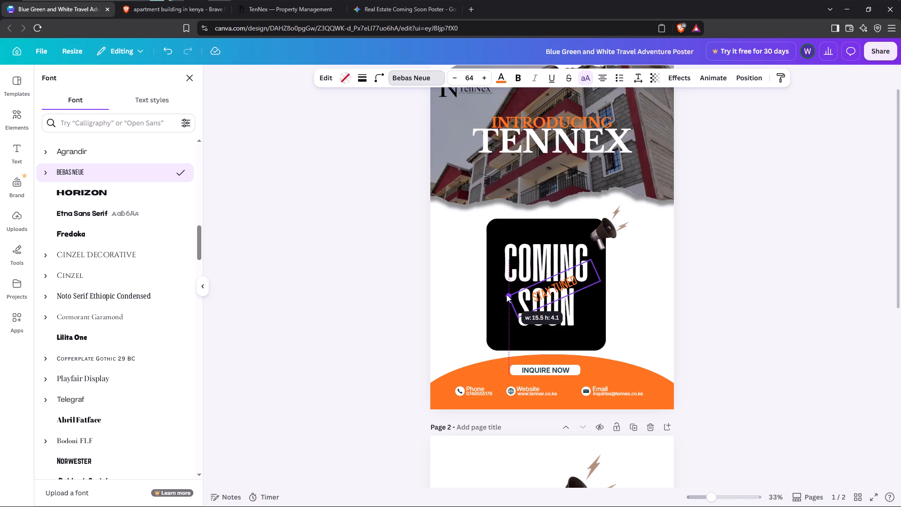
pyautogui.moveTo(506, 294); pyautogui.dragTo(516, 297)
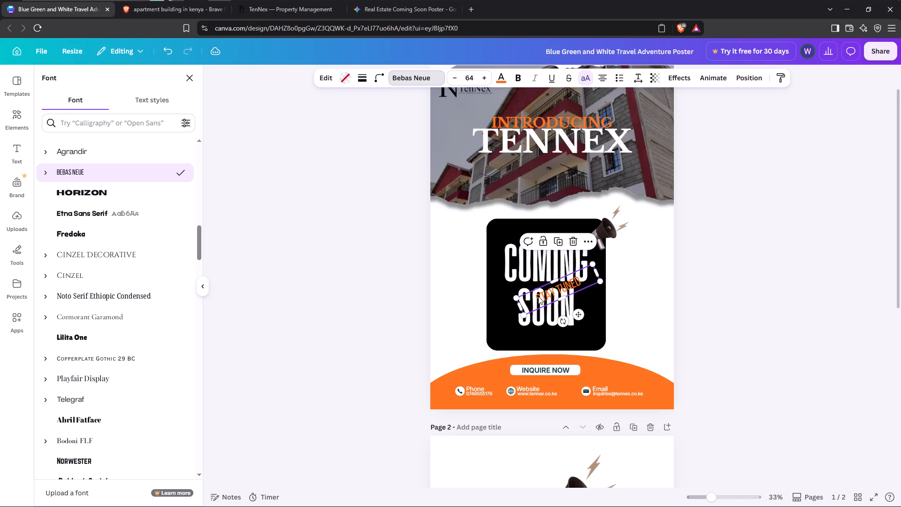
pyautogui.moveTo(551, 292); pyautogui.dragTo(540, 290)
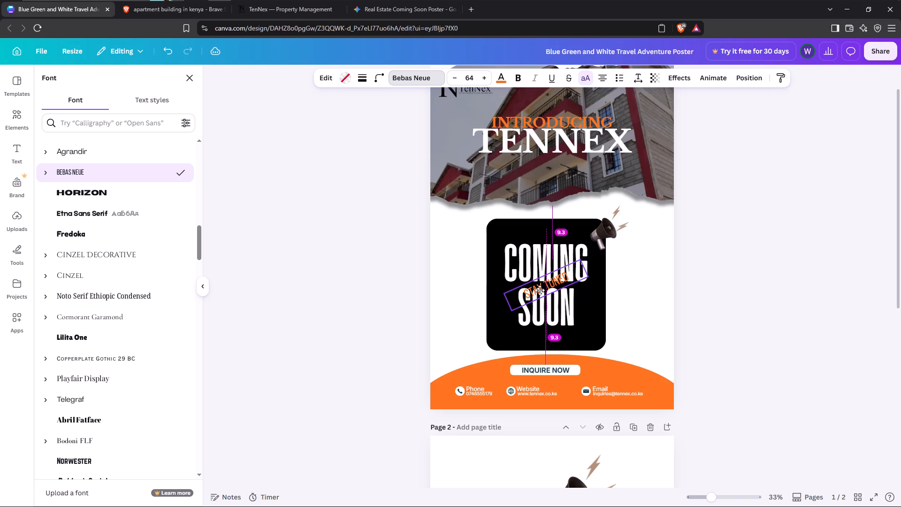
pyautogui.moveTo(540, 290); pyautogui.dragTo(542, 291)
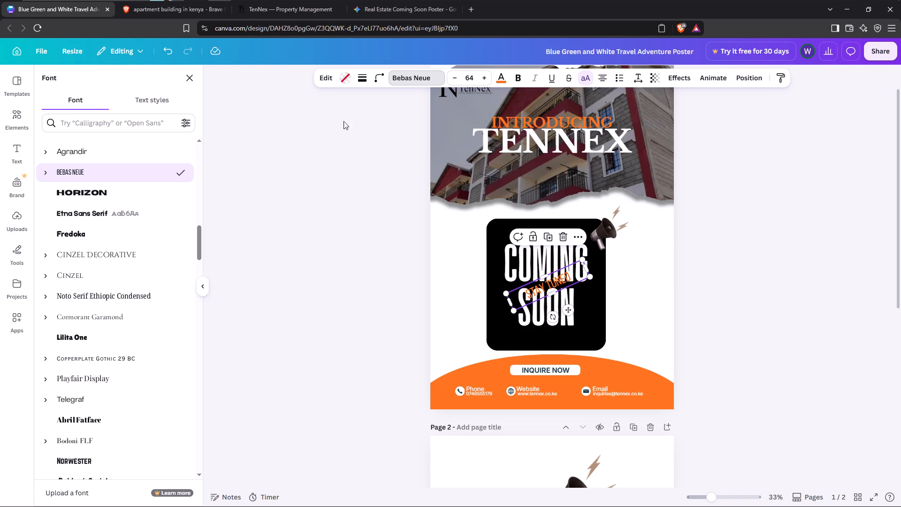
# Set the STAY TUNED label's font to Fredoka.
pyautogui.click(346, 81)
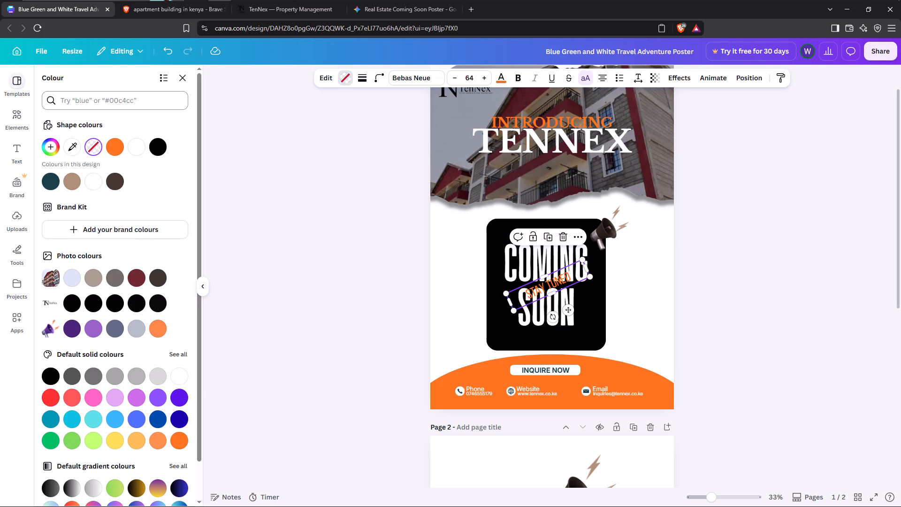
pyautogui.click(419, 74)
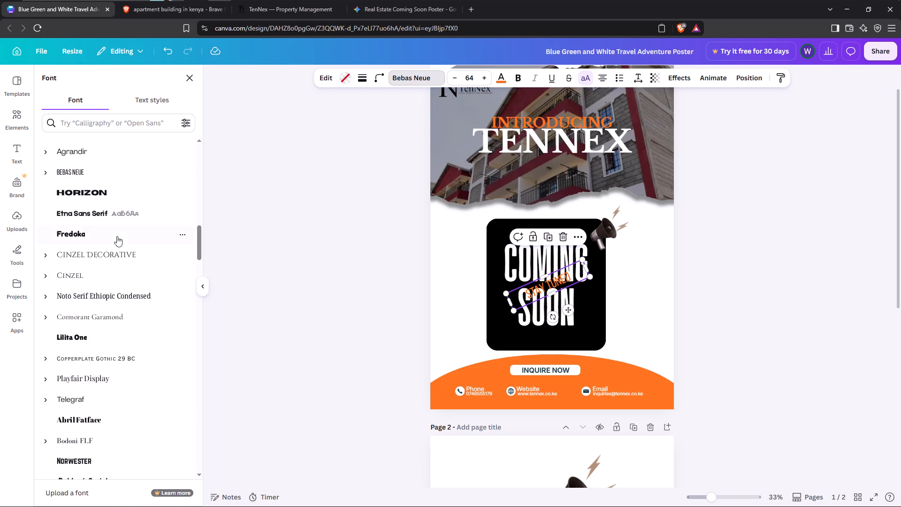
pyautogui.click(86, 238)
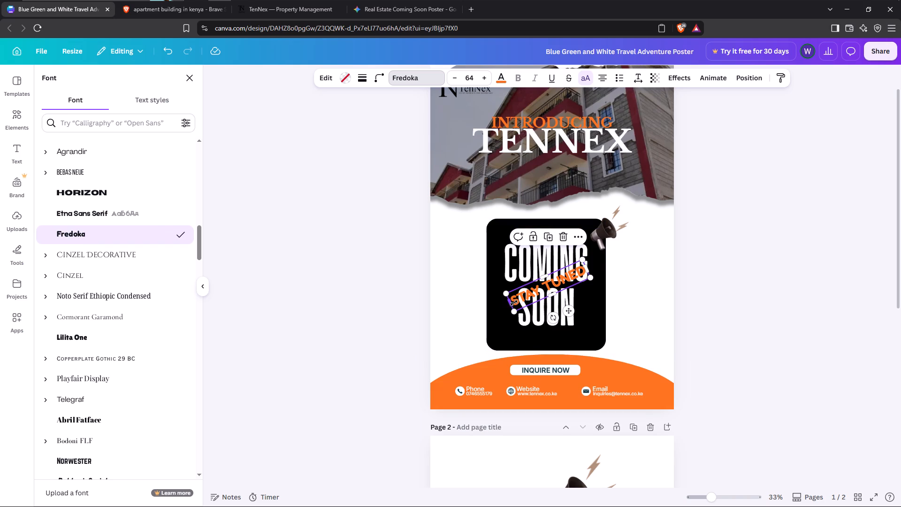
# Widen the STAY TUNED label's box at both ends and shift it slightly up, centred across the COMING SOON text.
pyautogui.moveTo(512, 304); pyautogui.dragTo(495, 317)
pyautogui.moveTo(584, 269); pyautogui.dragTo(595, 246)
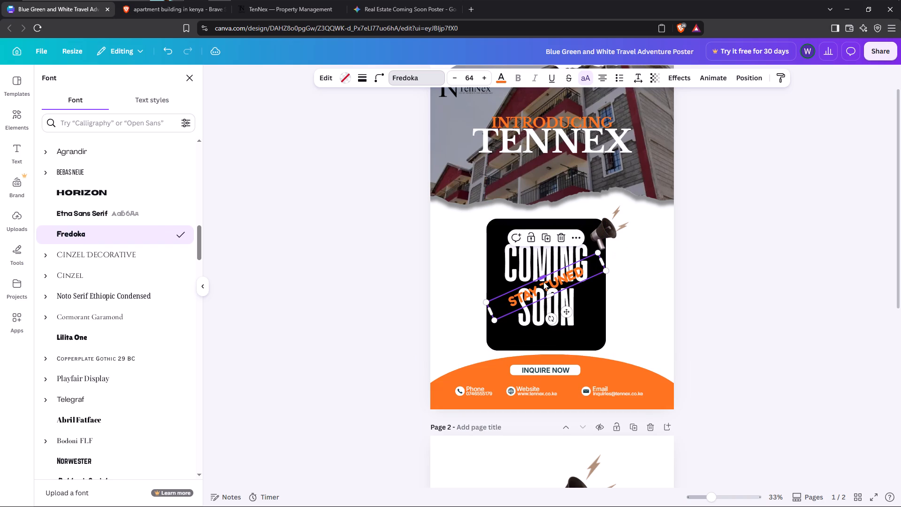
pyautogui.moveTo(543, 289); pyautogui.dragTo(546, 281)
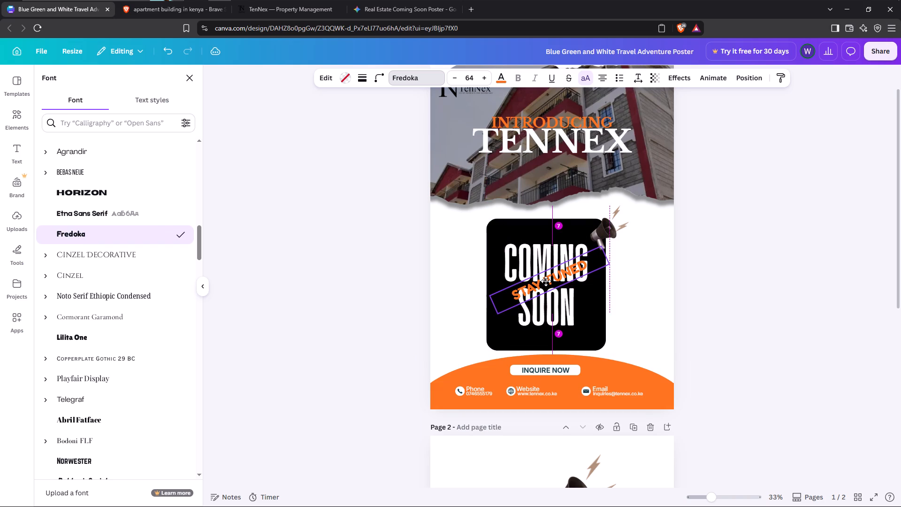
pyautogui.moveTo(546, 281); pyautogui.dragTo(544, 281)
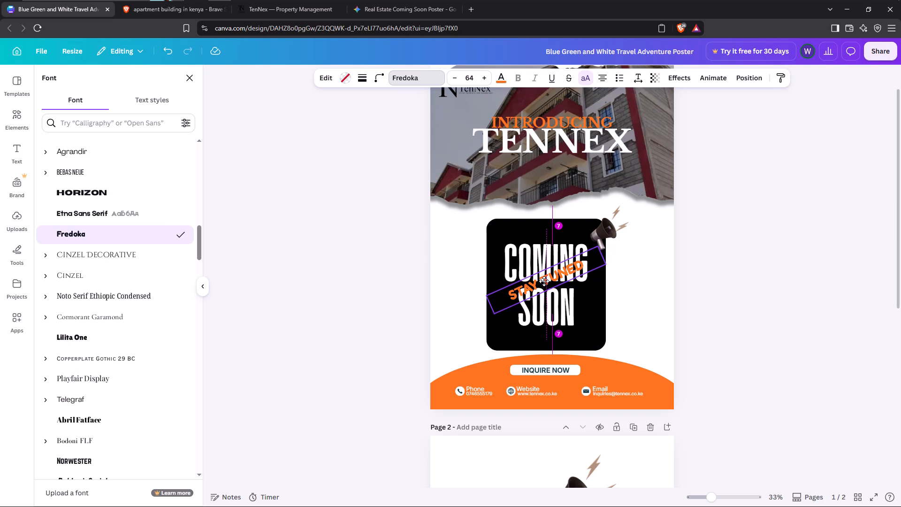
# Nudge the STAY TUNED label slightly to the right across the COMING SOON text.
pyautogui.moveTo(544, 281); pyautogui.dragTo(546, 282)
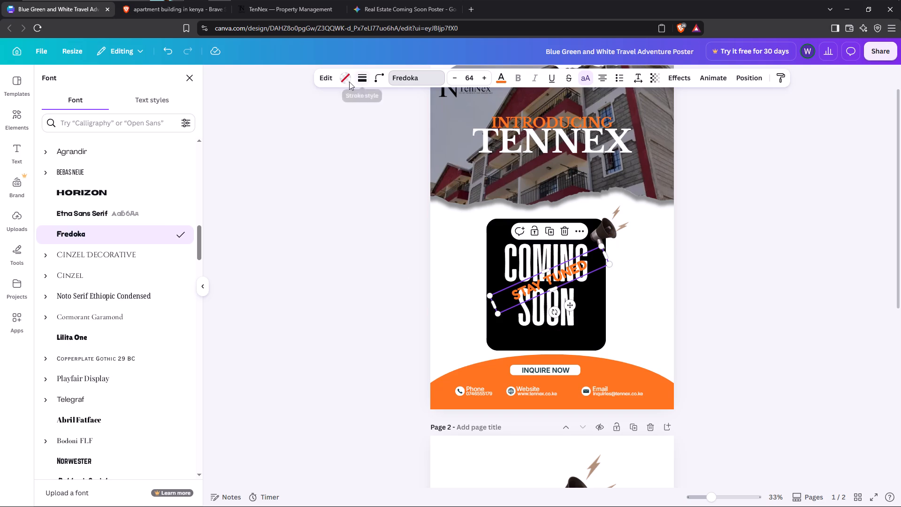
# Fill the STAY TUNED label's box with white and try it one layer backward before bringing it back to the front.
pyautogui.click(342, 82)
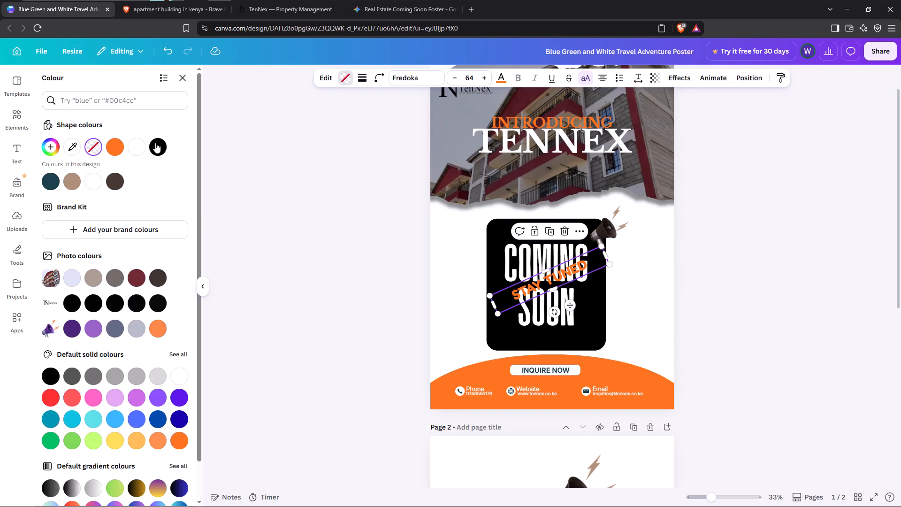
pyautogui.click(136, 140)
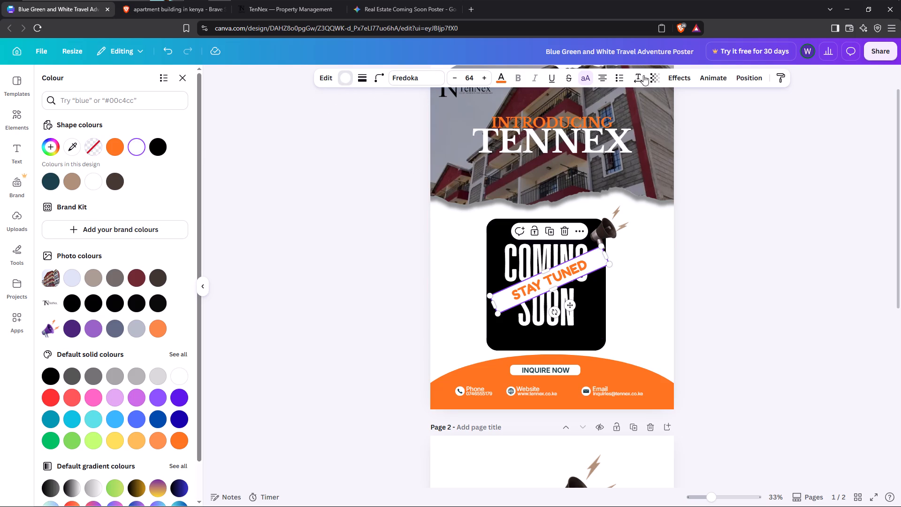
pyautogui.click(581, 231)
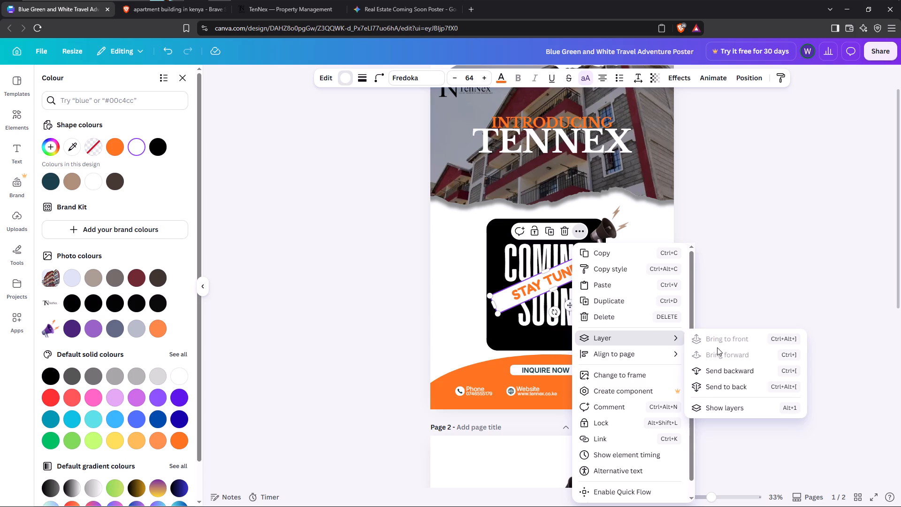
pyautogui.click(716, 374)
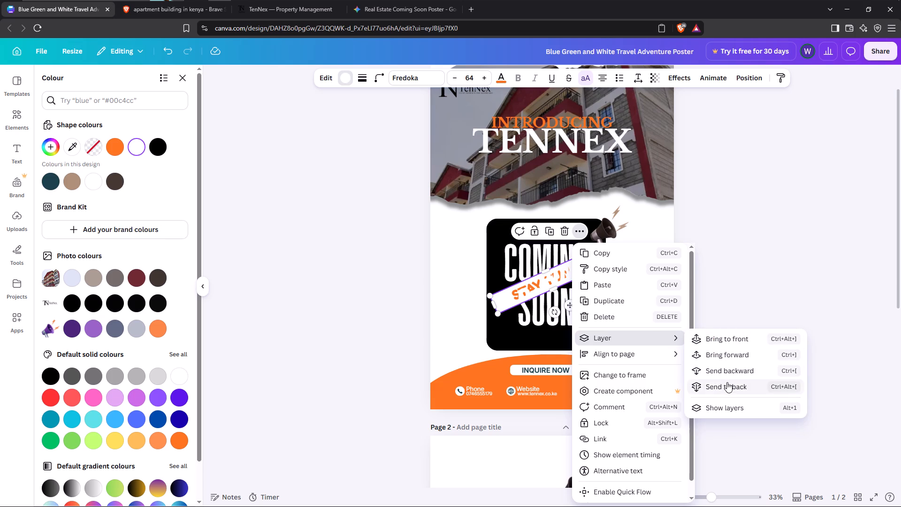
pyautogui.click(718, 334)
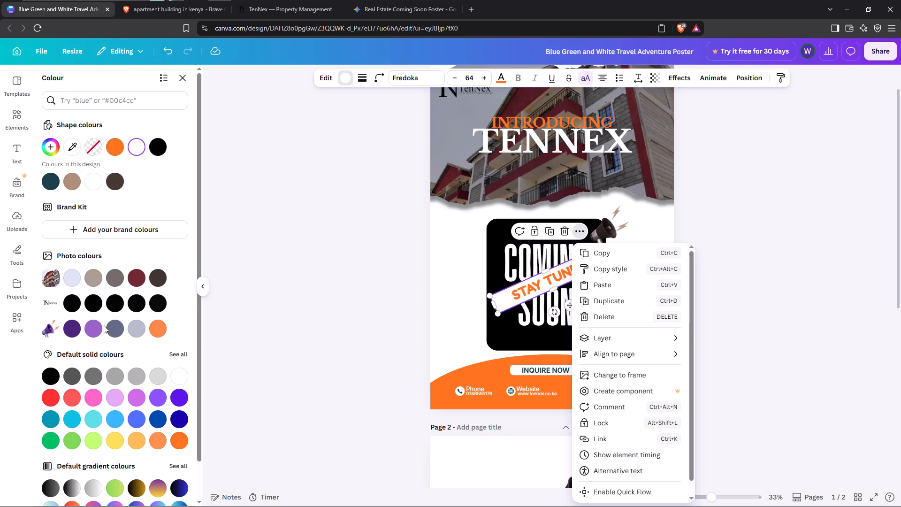
# Fill the STAY TUNED label's box with black.
pyautogui.click(53, 378)
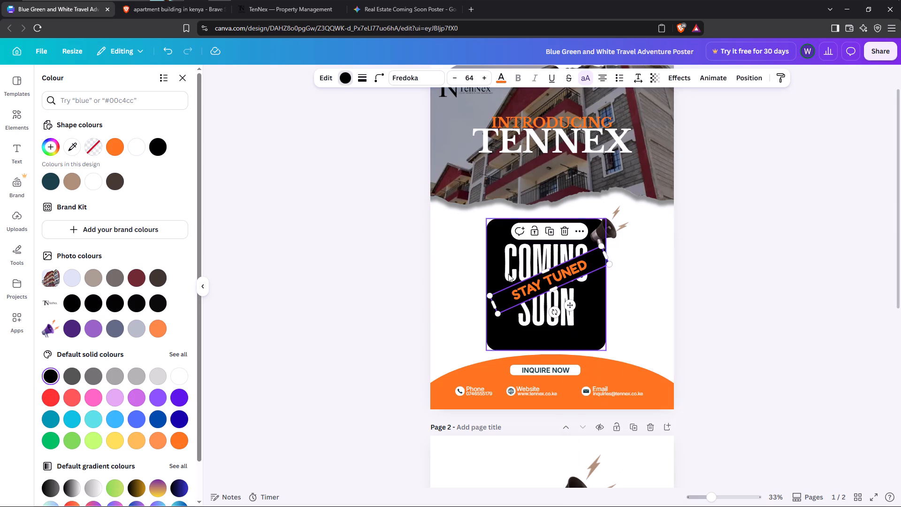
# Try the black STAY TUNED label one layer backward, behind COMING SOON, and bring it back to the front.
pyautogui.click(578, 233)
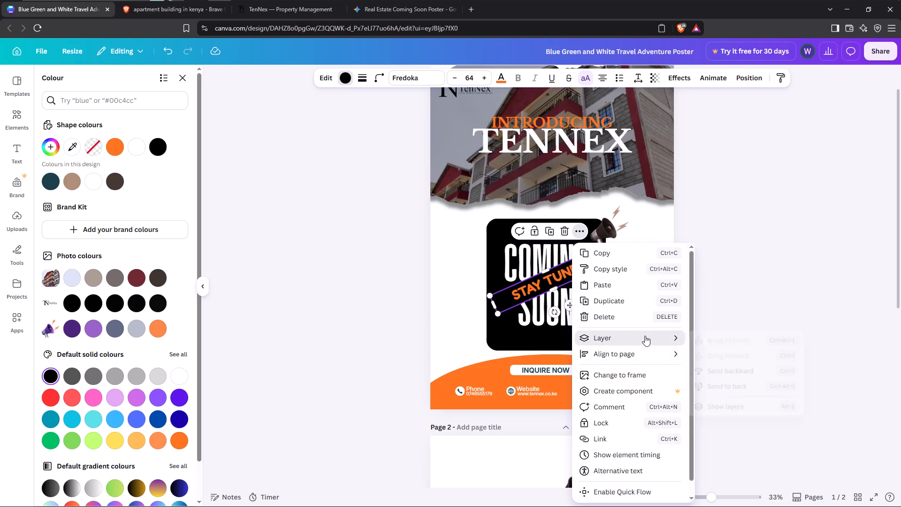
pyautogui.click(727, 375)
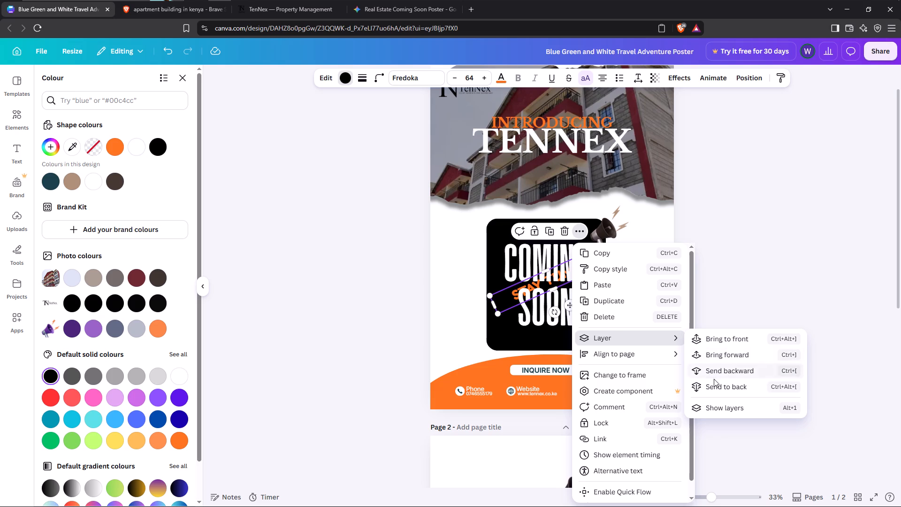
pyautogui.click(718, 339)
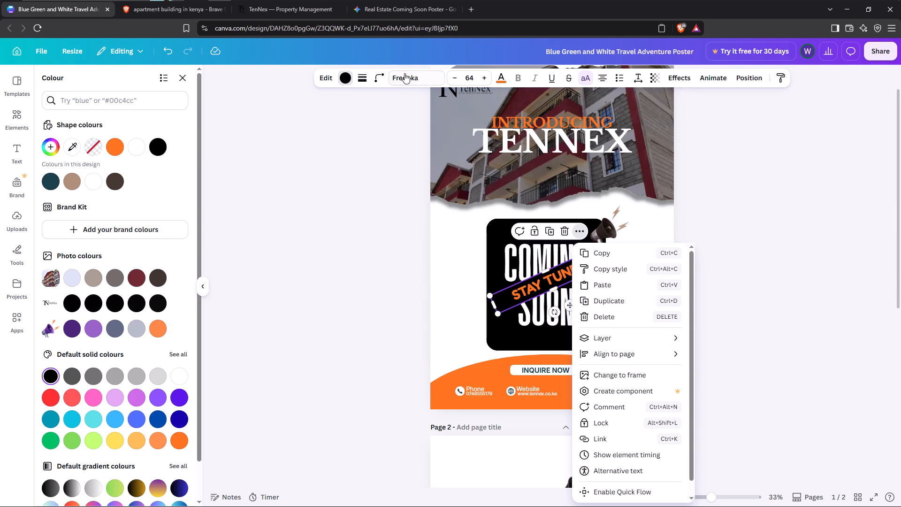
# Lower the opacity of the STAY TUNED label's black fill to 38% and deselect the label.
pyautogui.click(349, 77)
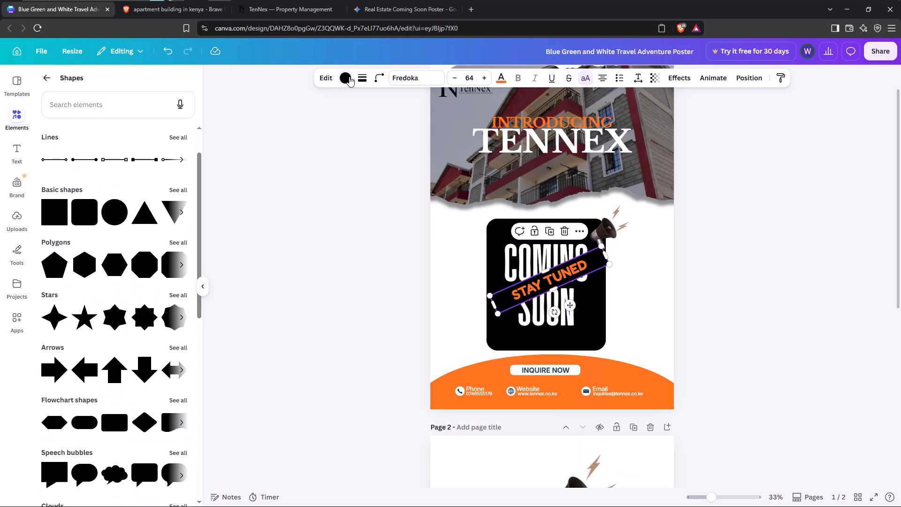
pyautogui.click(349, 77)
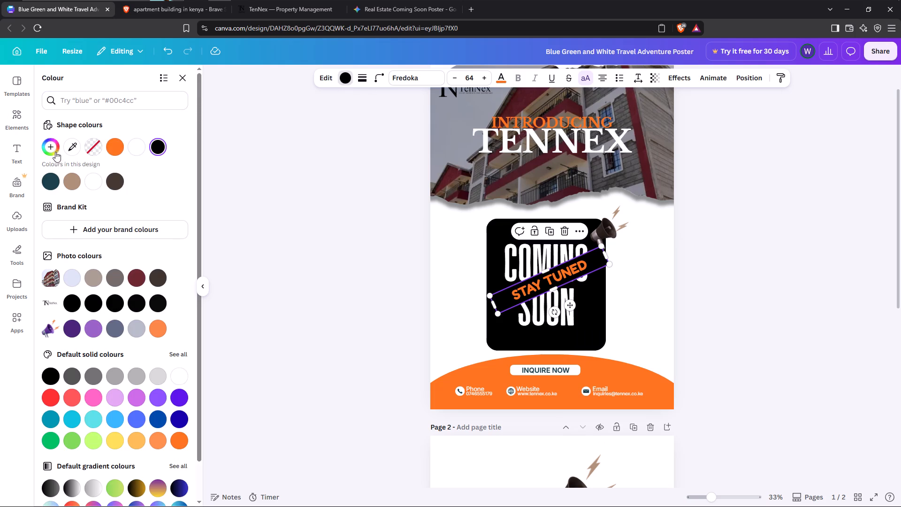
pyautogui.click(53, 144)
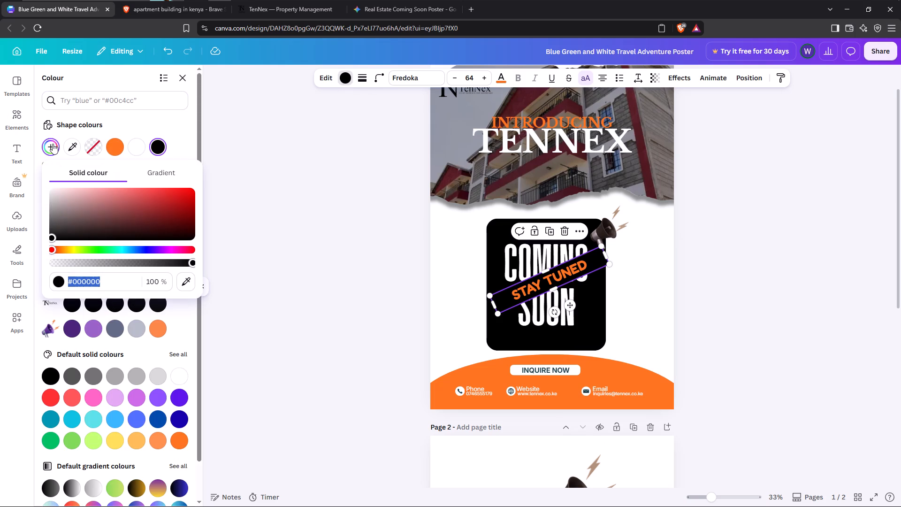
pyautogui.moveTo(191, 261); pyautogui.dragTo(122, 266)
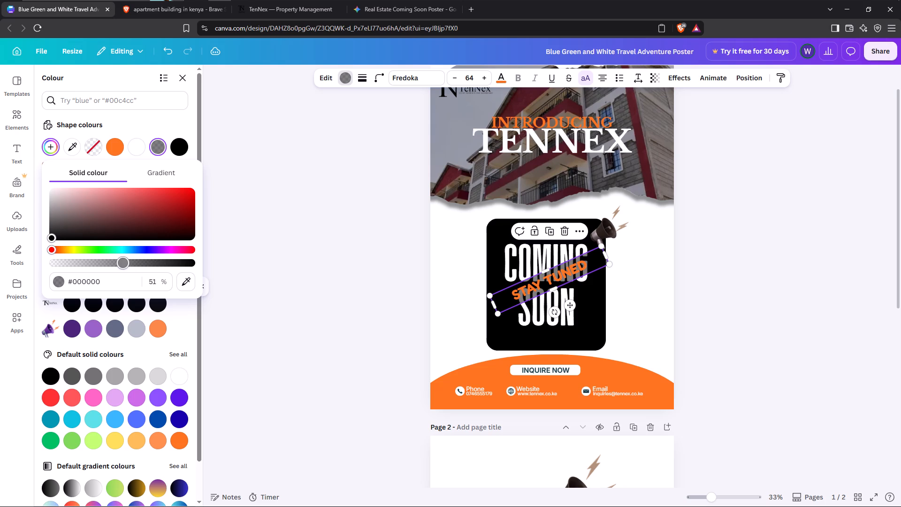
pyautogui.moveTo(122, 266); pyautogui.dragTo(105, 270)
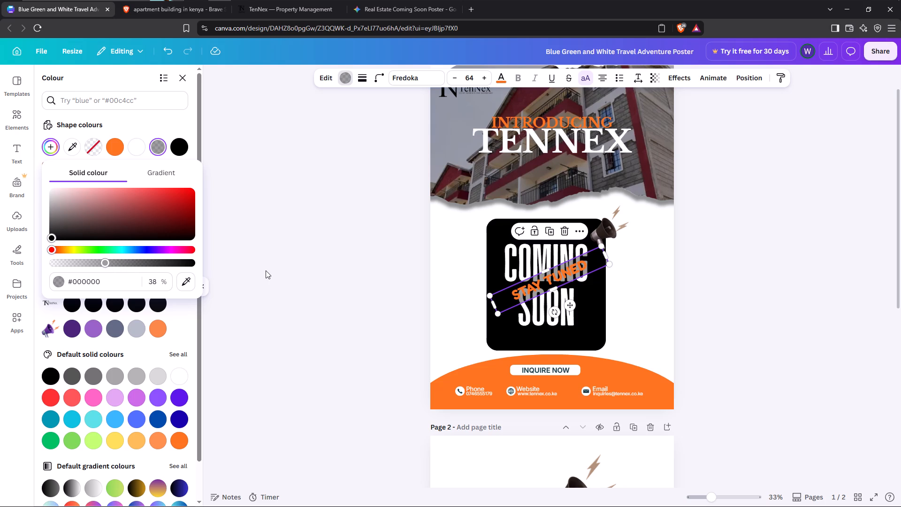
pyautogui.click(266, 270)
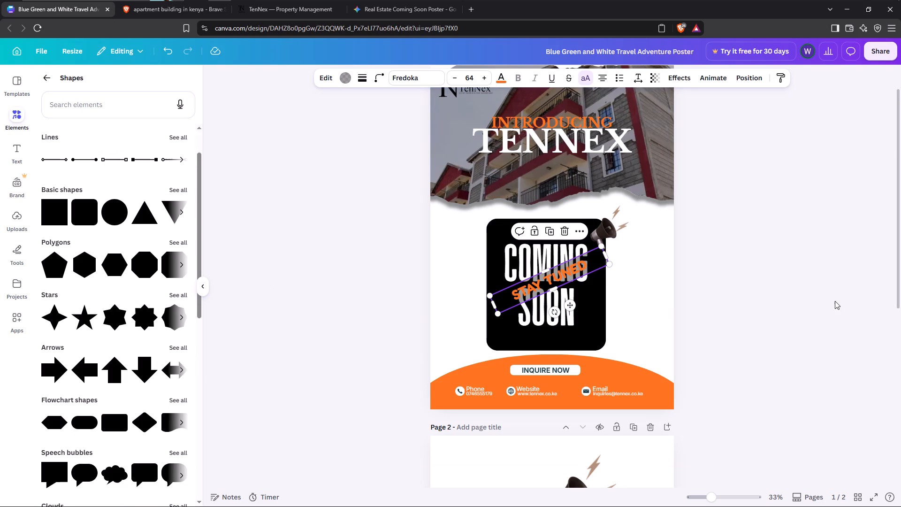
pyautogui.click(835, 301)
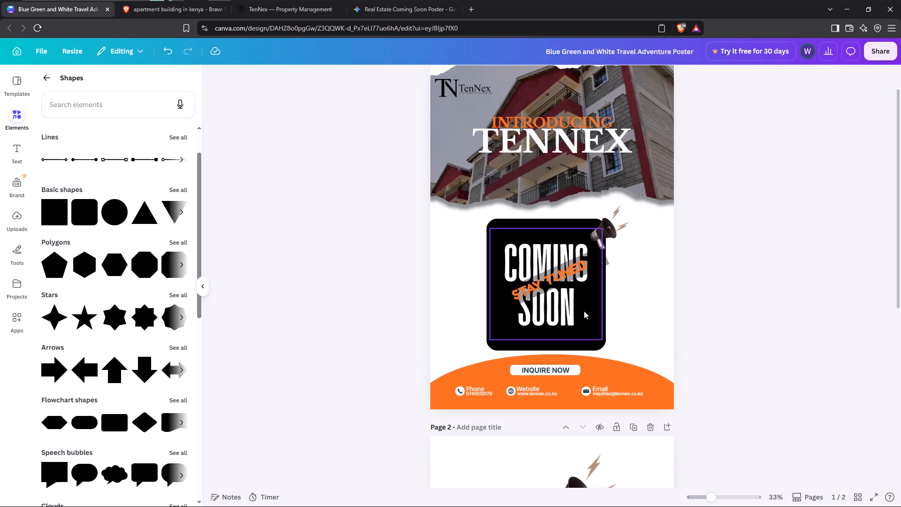
# Duplicate the COMING SOON text and align the copy exactly over the original on the black square.
pyautogui.click(568, 322)
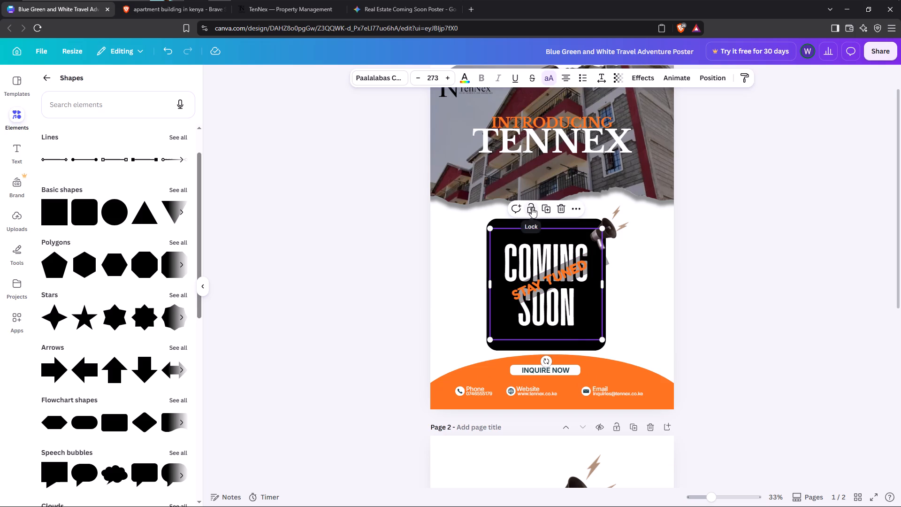
pyautogui.click(542, 210)
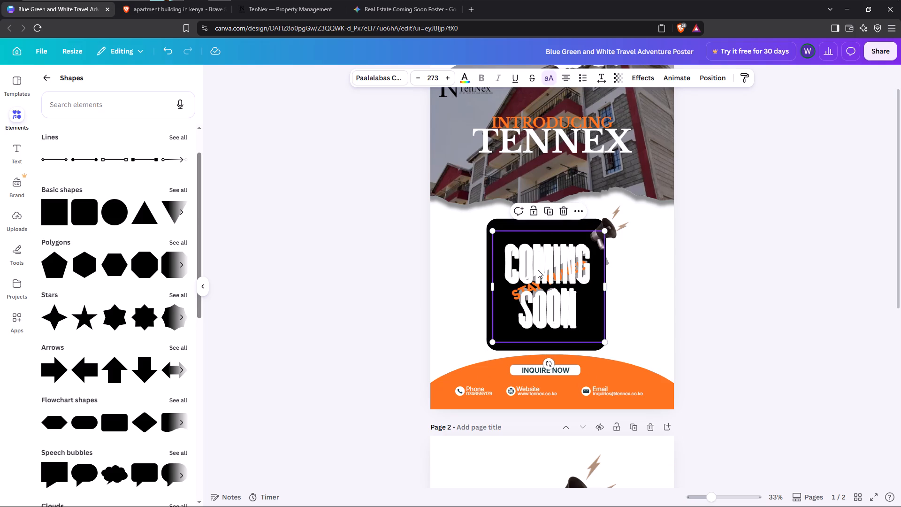
pyautogui.click(538, 270)
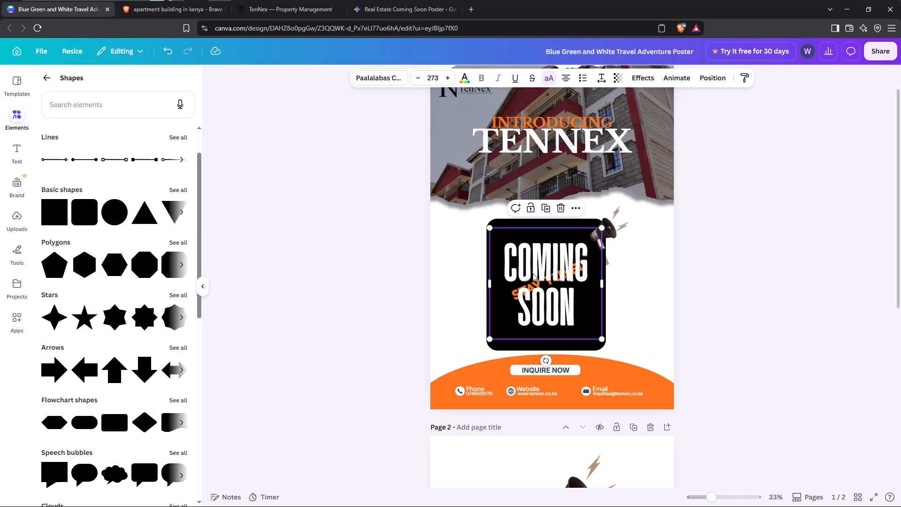
pyautogui.click(536, 268)
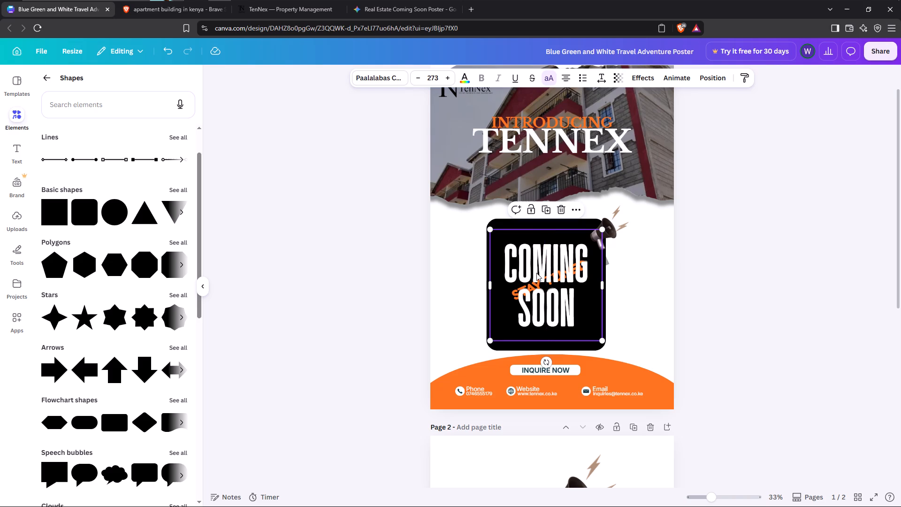
pyautogui.click(501, 298)
pyautogui.click(539, 261)
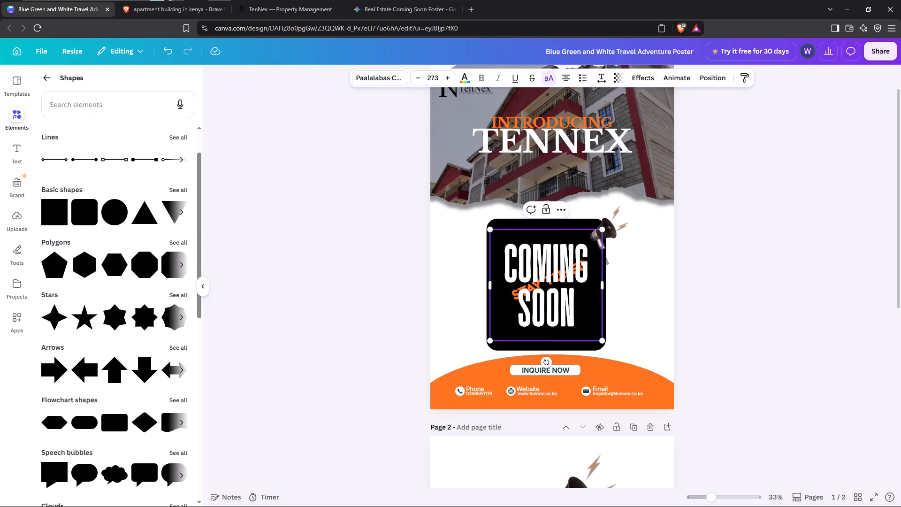
pyautogui.moveTo(509, 234); pyautogui.dragTo(483, 239)
pyautogui.click(752, 368)
# Move the COMING SOON copy aside up and to the left, and make the STAY TUNED label's fill solid black again.
pyautogui.moveTo(567, 297); pyautogui.dragTo(504, 249)
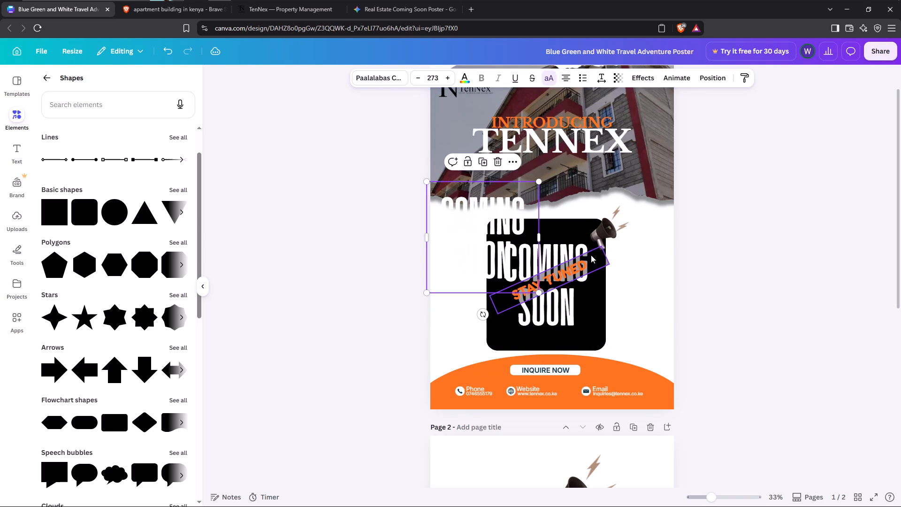
pyautogui.click(587, 264)
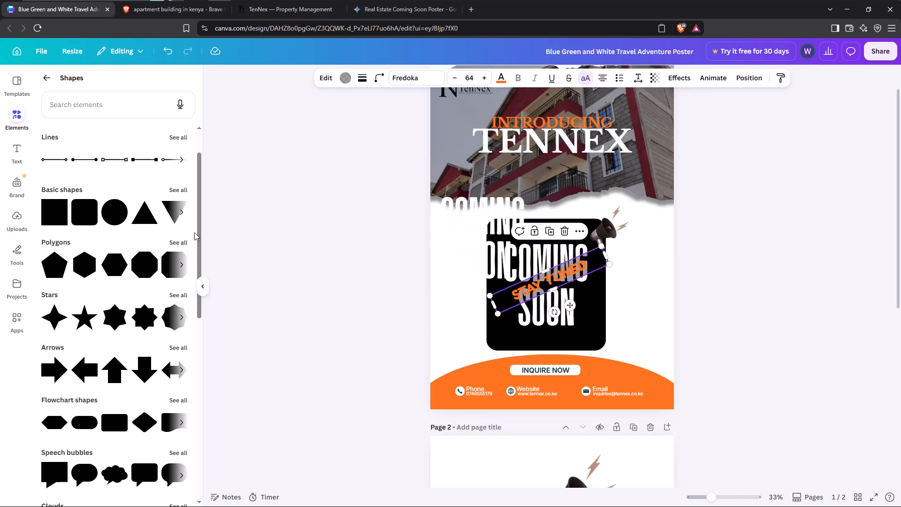
pyautogui.click(349, 80)
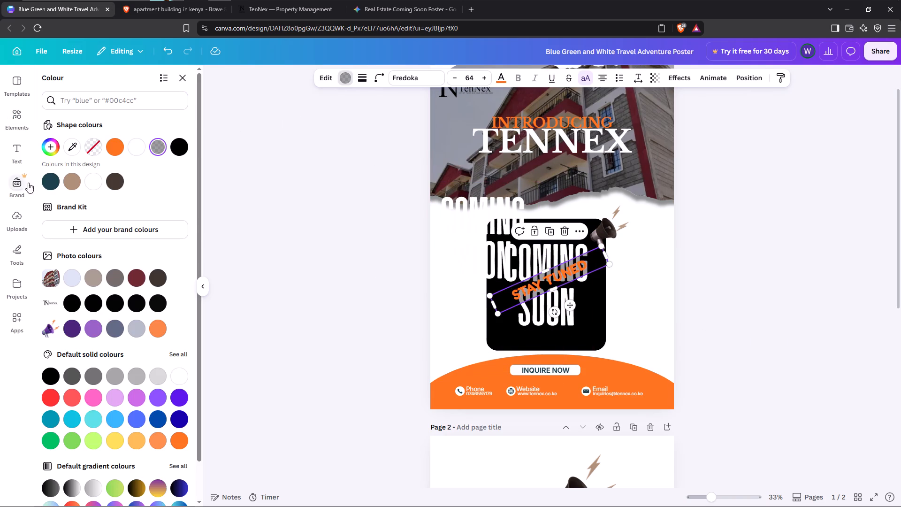
pyautogui.click(53, 151)
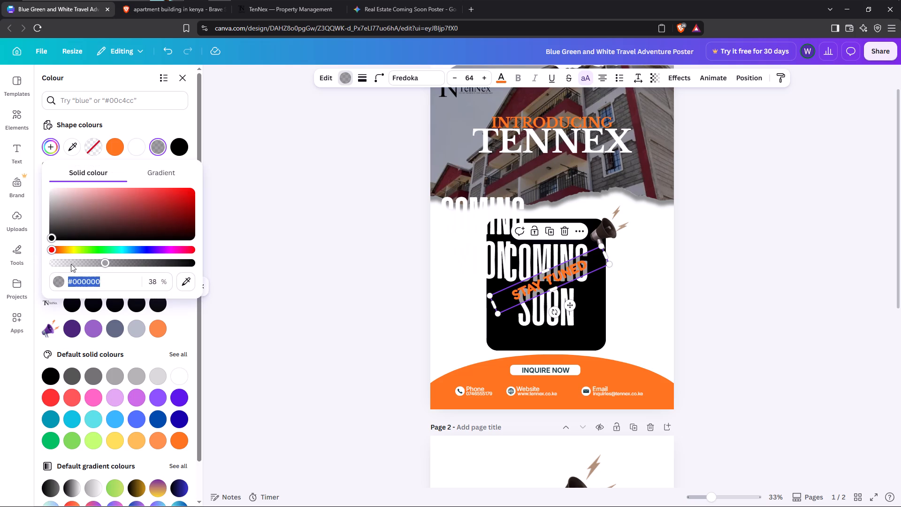
pyautogui.moveTo(100, 263); pyautogui.dragTo(192, 294)
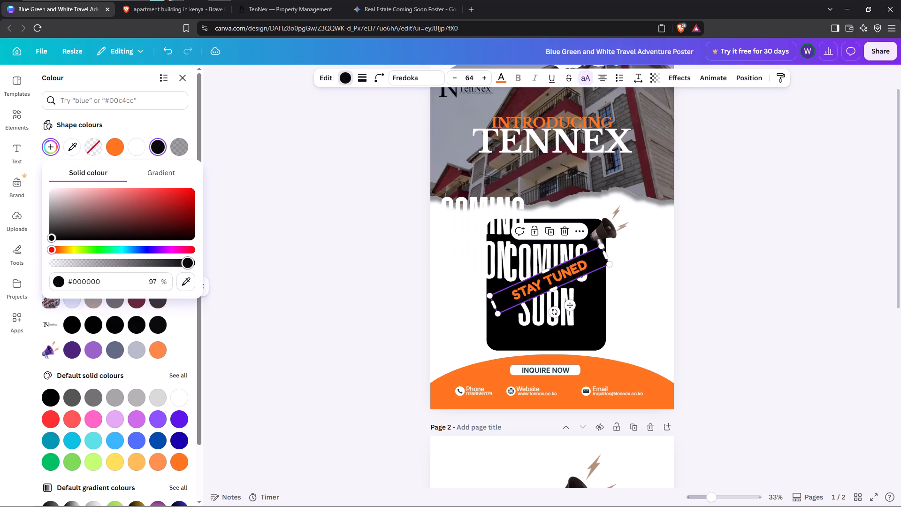
pyautogui.moveTo(192, 294); pyautogui.dragTo(202, 307)
pyautogui.click(285, 292)
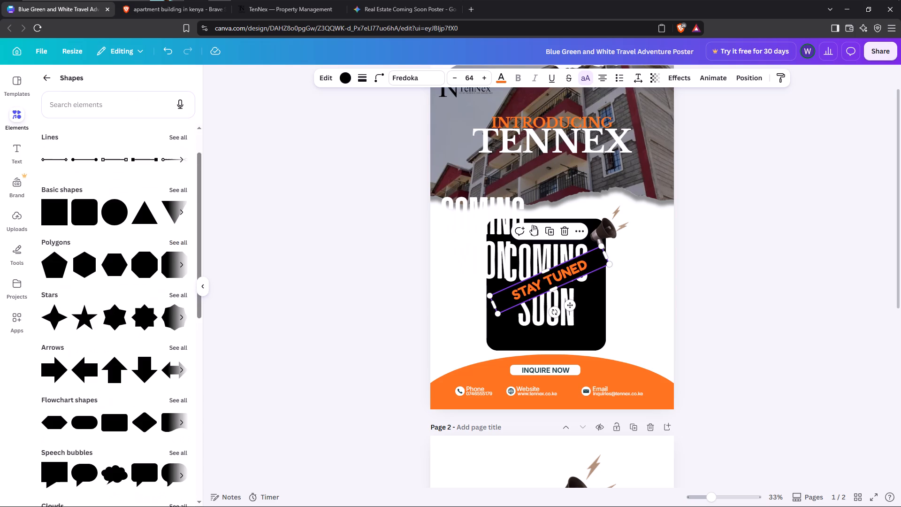
# Move the COMING SOON copy back onto the black square, lined up exactly over the original text.
pyautogui.moveTo(484, 225); pyautogui.dragTo(543, 270)
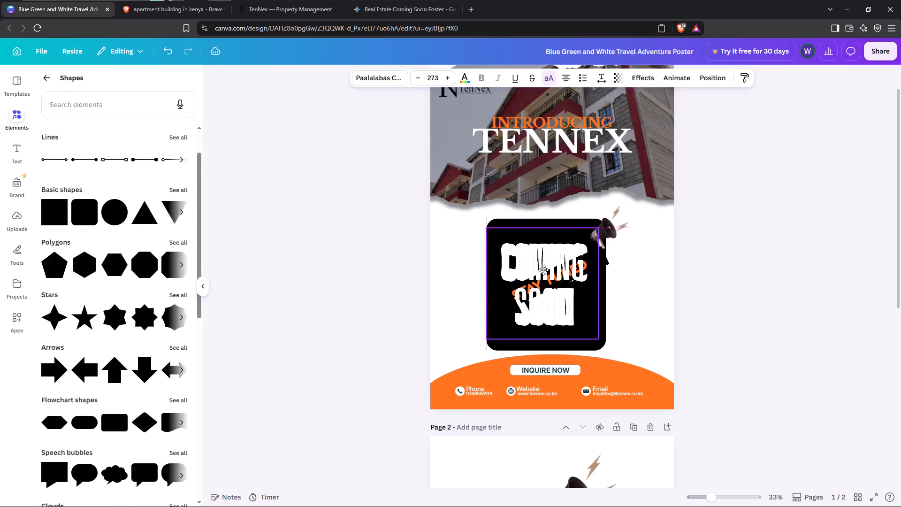
pyautogui.moveTo(543, 270); pyautogui.dragTo(547, 270)
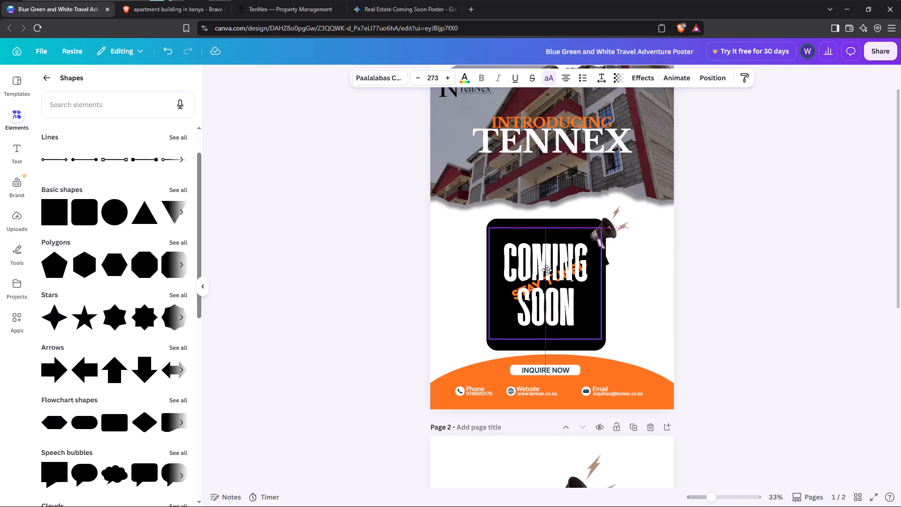
pyautogui.moveTo(547, 270); pyautogui.dragTo(549, 271)
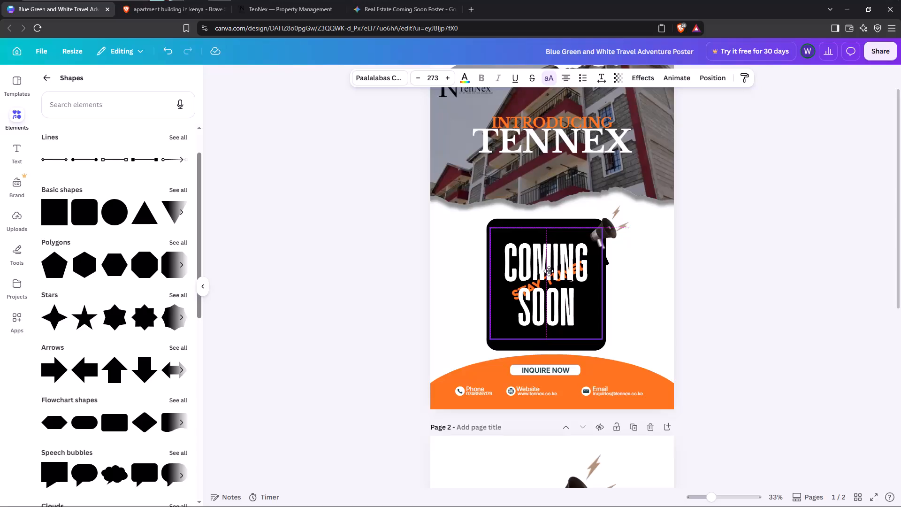
pyautogui.moveTo(549, 271); pyautogui.dragTo(548, 273)
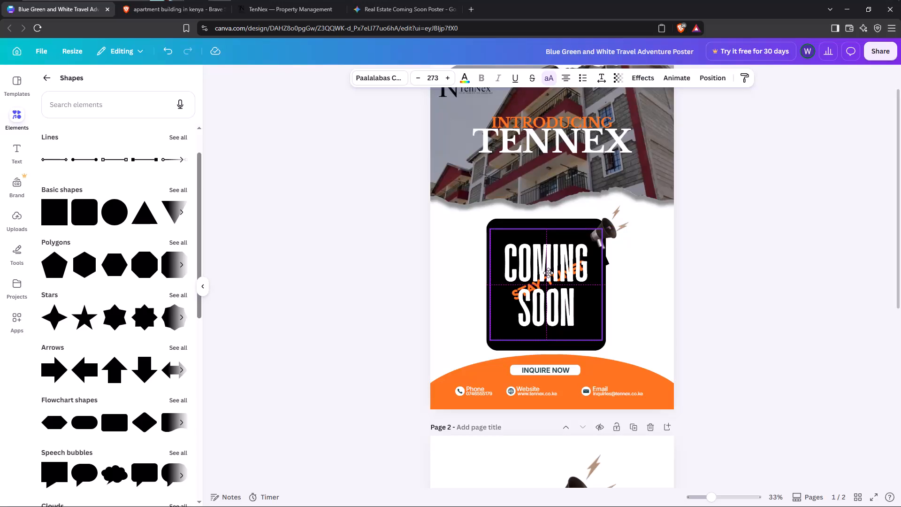
pyautogui.moveTo(548, 273); pyautogui.dragTo(548, 272)
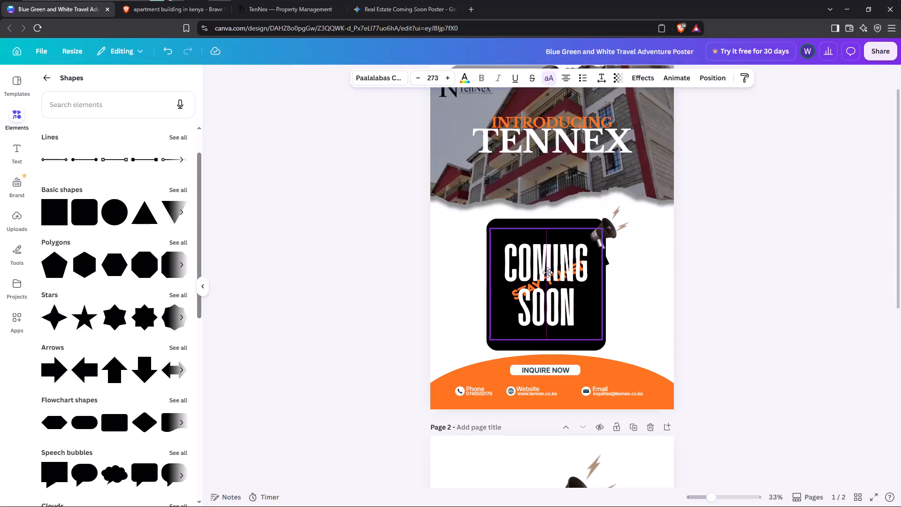
pyautogui.moveTo(548, 272); pyautogui.dragTo(548, 272)
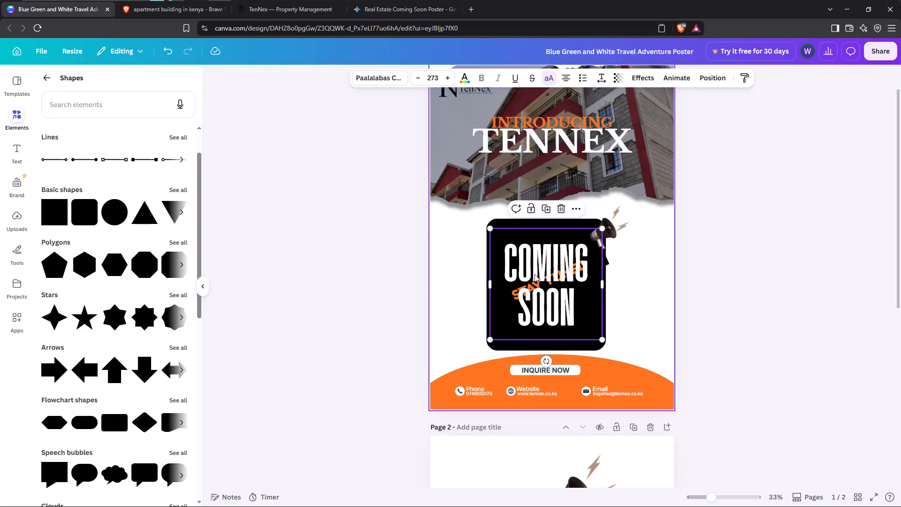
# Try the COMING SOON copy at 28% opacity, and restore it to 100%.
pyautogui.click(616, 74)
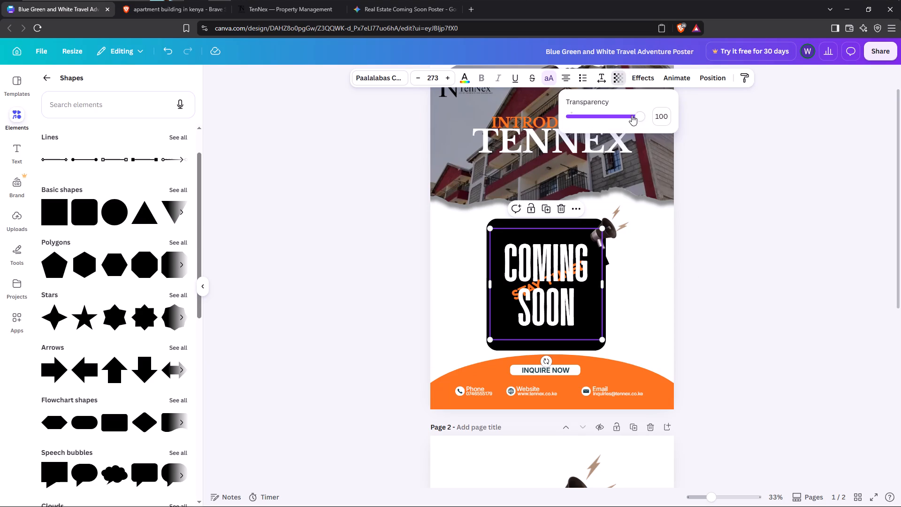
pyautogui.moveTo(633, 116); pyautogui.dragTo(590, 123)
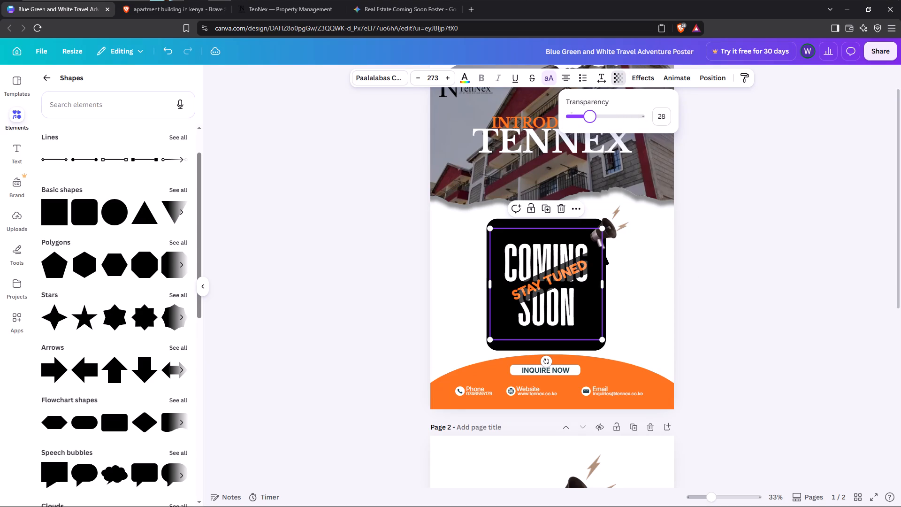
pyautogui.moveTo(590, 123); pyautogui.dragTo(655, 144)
# Lower the opacity of the COMING SOON copy overlapping the STAY TUNED label to 64% and deselect it.
pyautogui.click(534, 261)
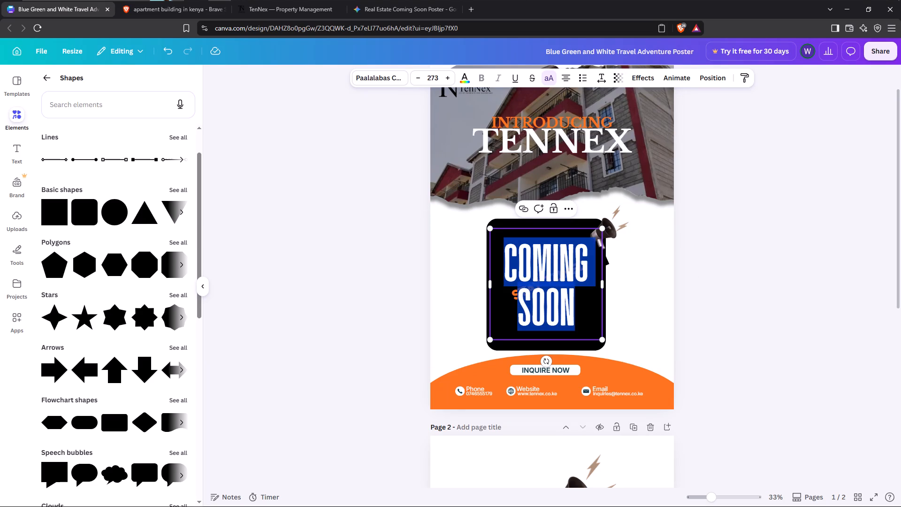
pyautogui.click(497, 231)
pyautogui.click(620, 72)
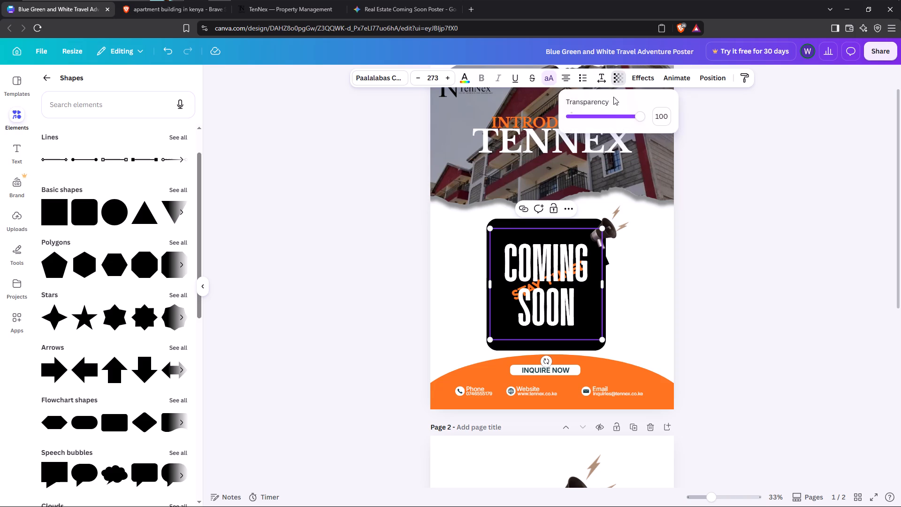
pyautogui.moveTo(621, 112); pyautogui.dragTo(615, 116)
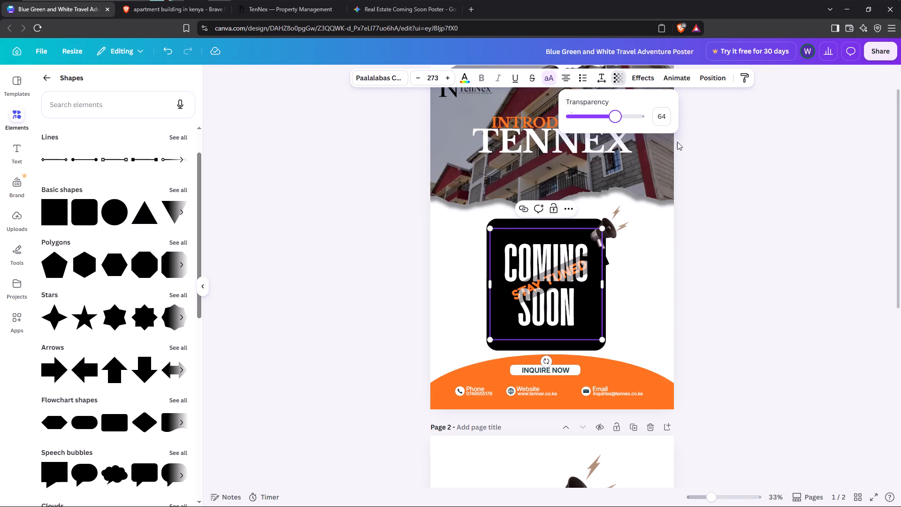
pyautogui.click(813, 226)
pyautogui.click(813, 226)
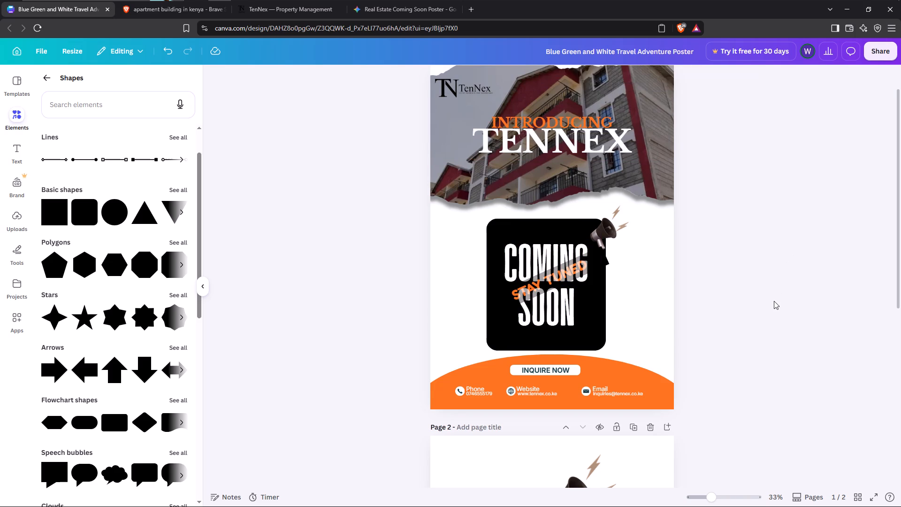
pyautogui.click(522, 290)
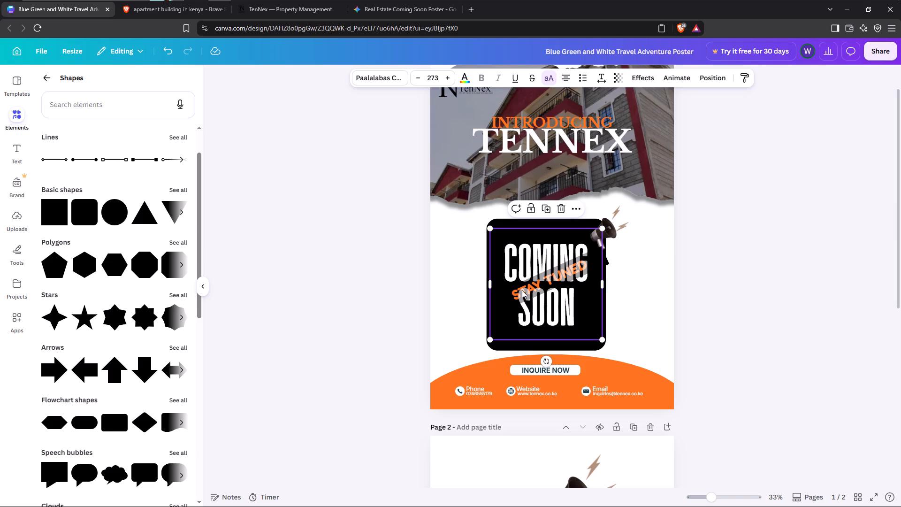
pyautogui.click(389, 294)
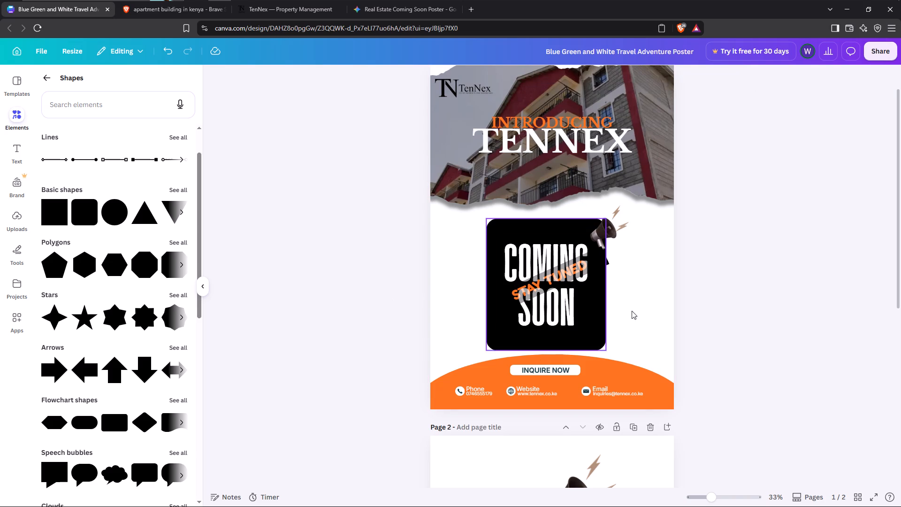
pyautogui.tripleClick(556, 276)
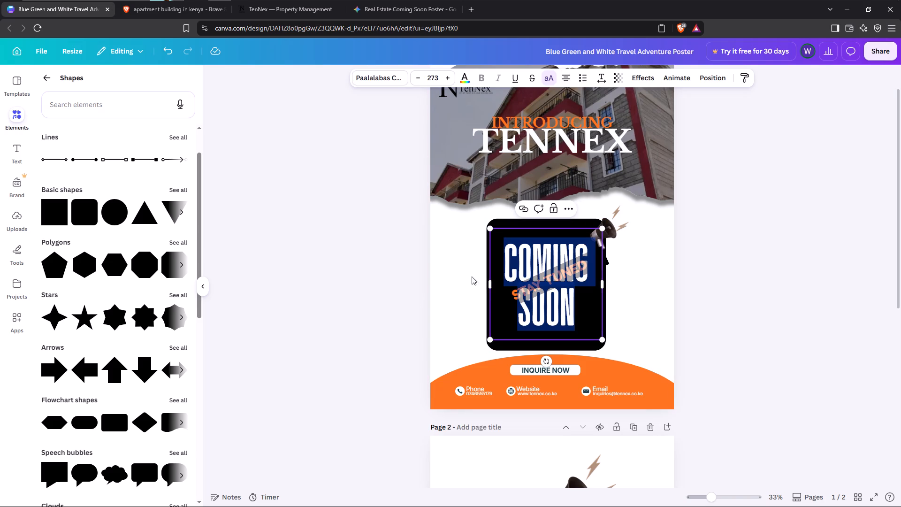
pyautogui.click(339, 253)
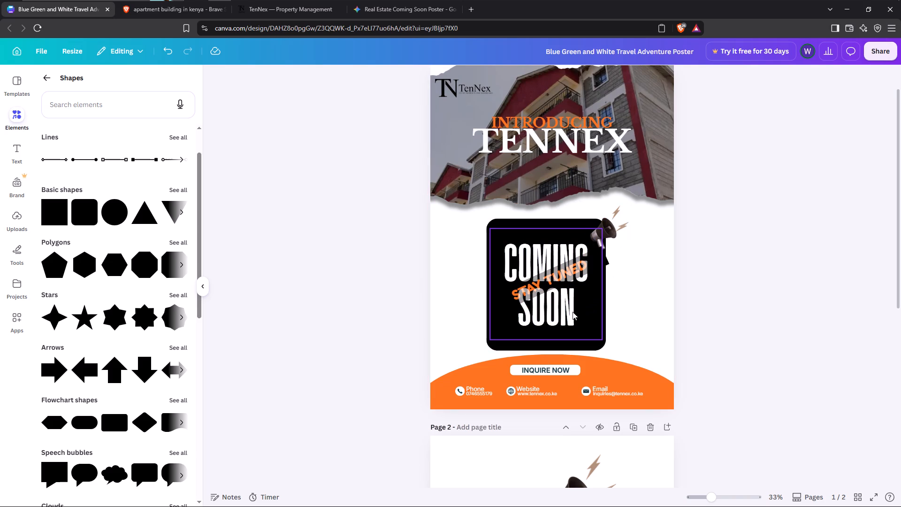
# Rotate the semi-transparent COMING SOON copy to about -30° and move it off the black square, onto the poster's left edge.
pyautogui.click(557, 272)
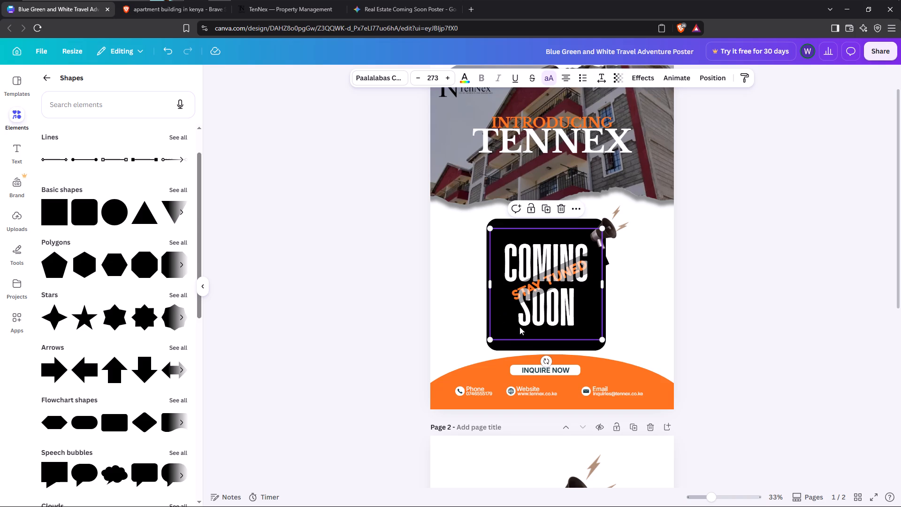
pyautogui.moveTo(547, 363); pyautogui.dragTo(612, 389)
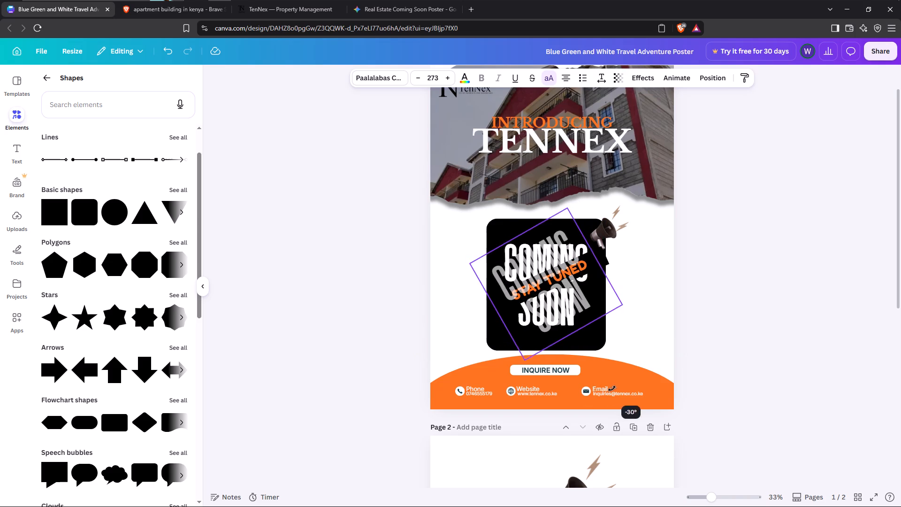
pyautogui.moveTo(612, 389); pyautogui.dragTo(613, 388)
pyautogui.moveTo(542, 286); pyautogui.dragTo(434, 265)
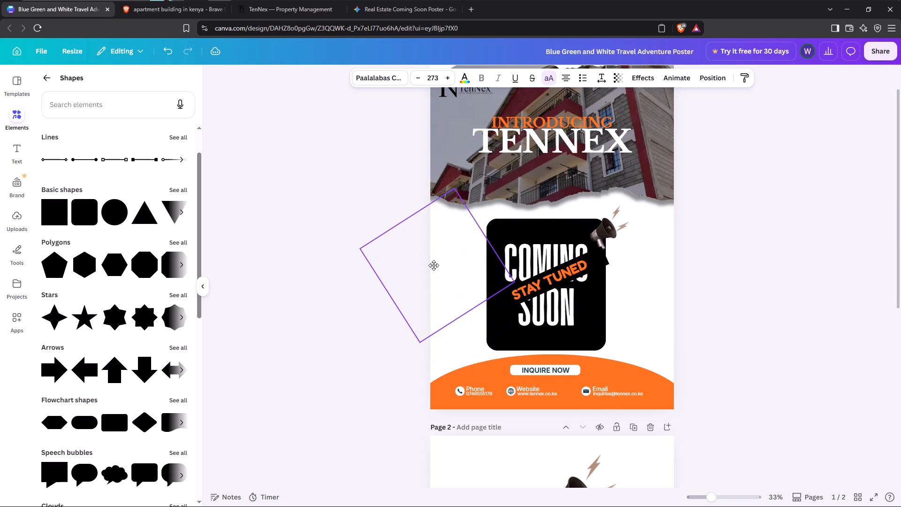
pyautogui.moveTo(434, 265); pyautogui.dragTo(443, 278)
# Open the fill colour choices for the STAY TUNED label.
pyautogui.click(556, 284)
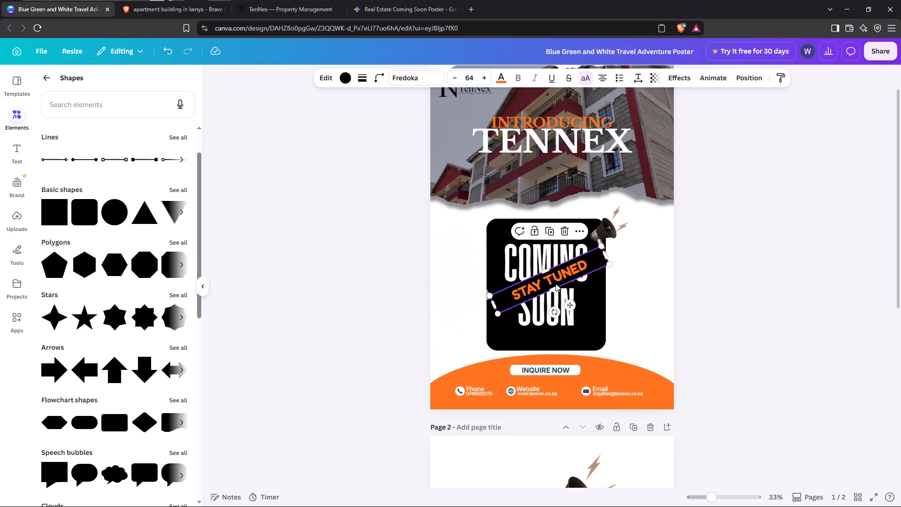
pyautogui.click(348, 77)
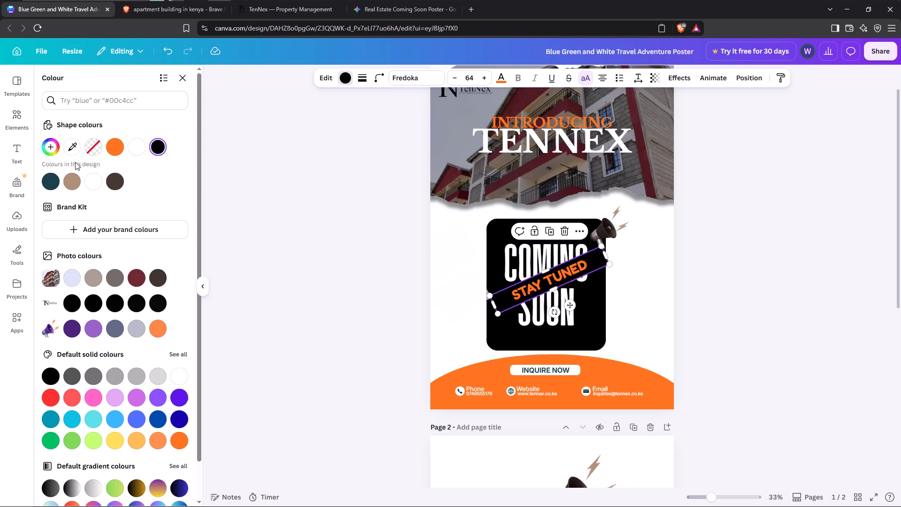
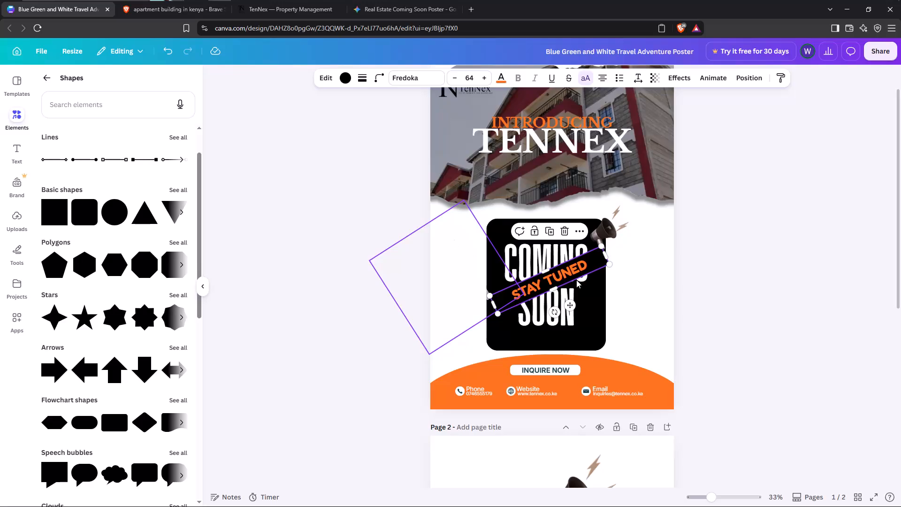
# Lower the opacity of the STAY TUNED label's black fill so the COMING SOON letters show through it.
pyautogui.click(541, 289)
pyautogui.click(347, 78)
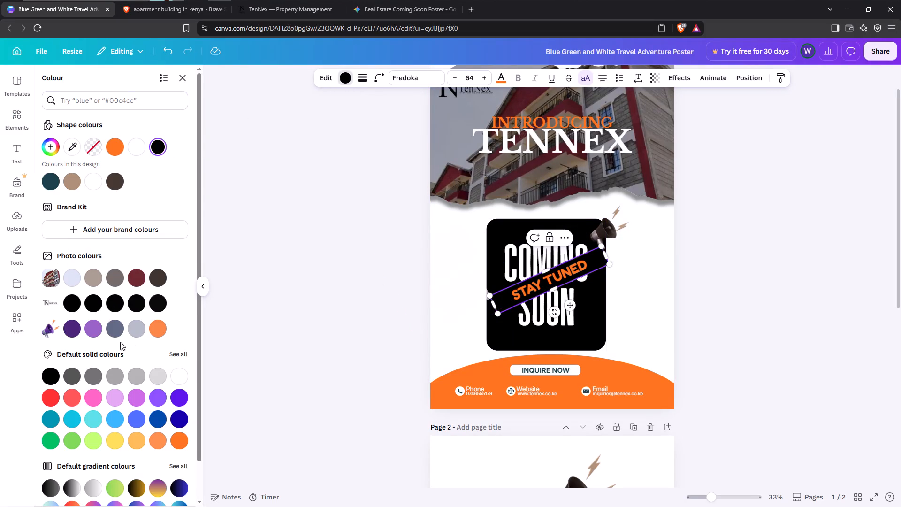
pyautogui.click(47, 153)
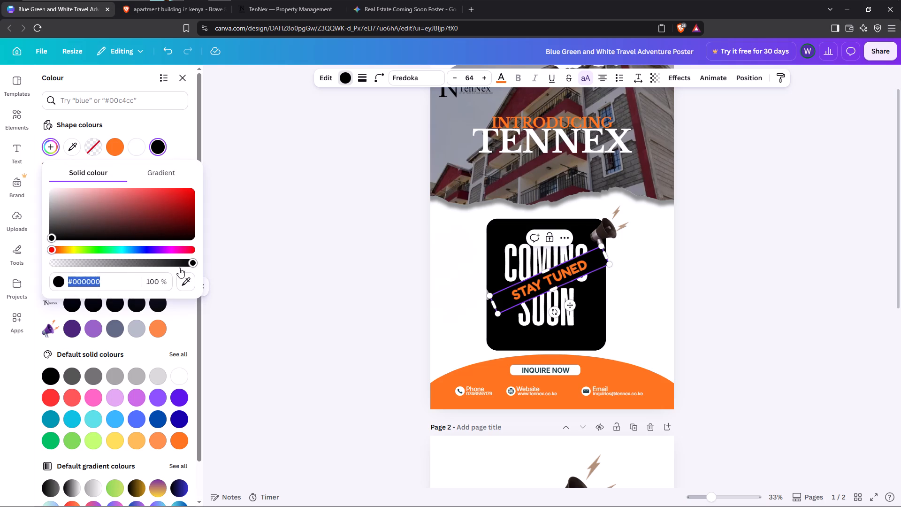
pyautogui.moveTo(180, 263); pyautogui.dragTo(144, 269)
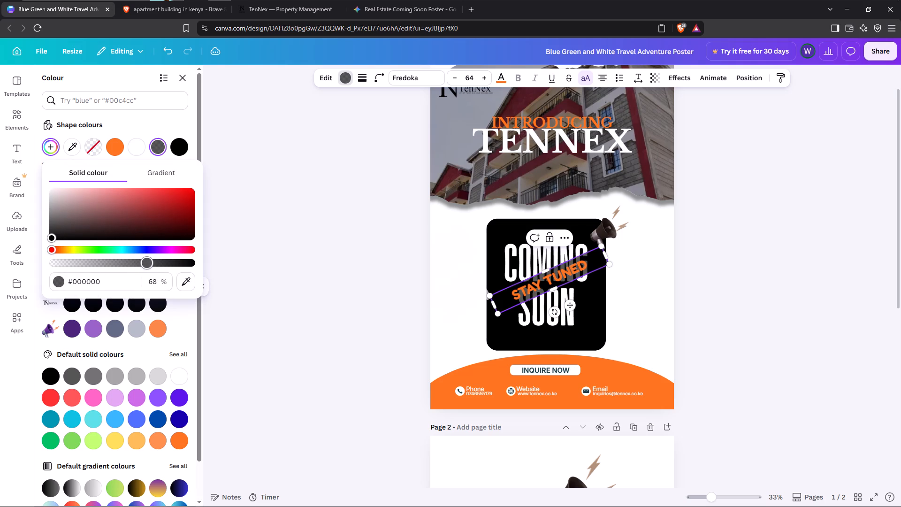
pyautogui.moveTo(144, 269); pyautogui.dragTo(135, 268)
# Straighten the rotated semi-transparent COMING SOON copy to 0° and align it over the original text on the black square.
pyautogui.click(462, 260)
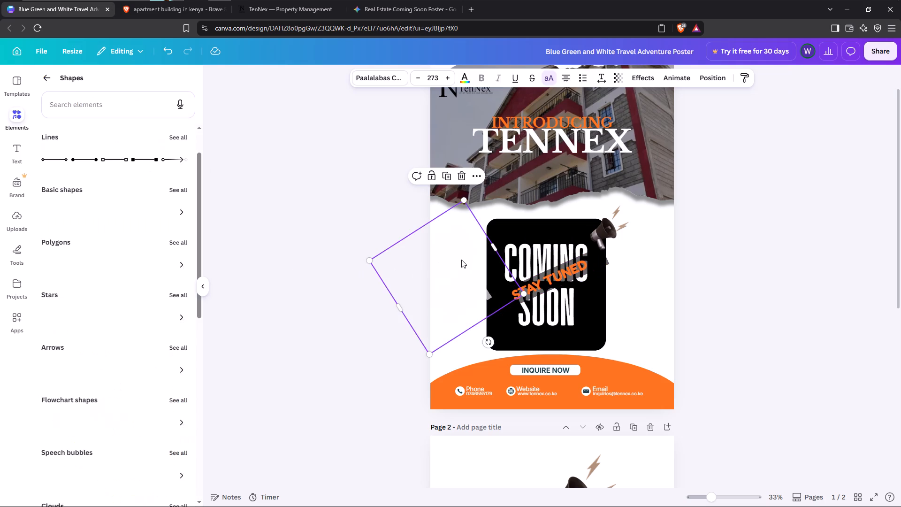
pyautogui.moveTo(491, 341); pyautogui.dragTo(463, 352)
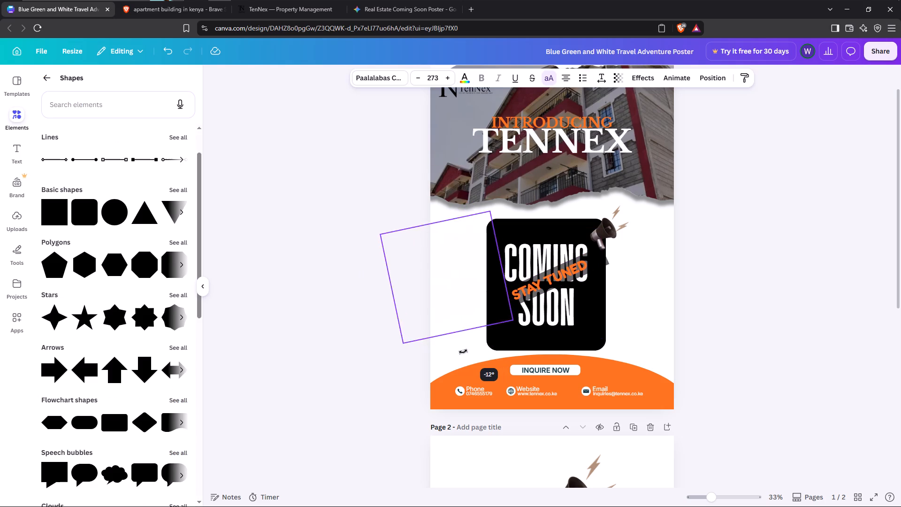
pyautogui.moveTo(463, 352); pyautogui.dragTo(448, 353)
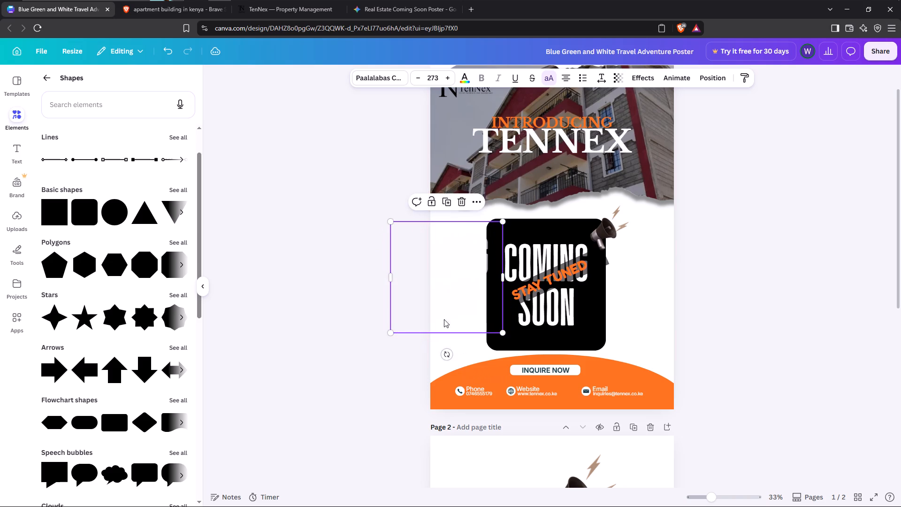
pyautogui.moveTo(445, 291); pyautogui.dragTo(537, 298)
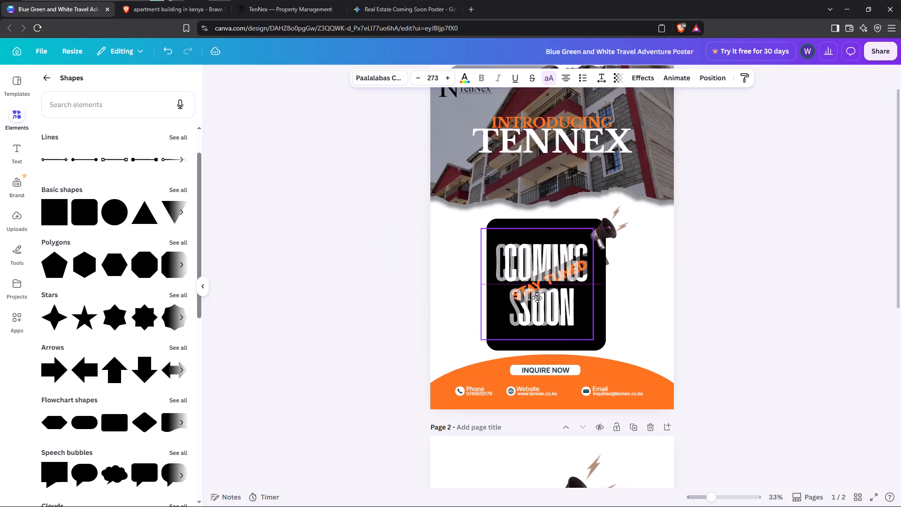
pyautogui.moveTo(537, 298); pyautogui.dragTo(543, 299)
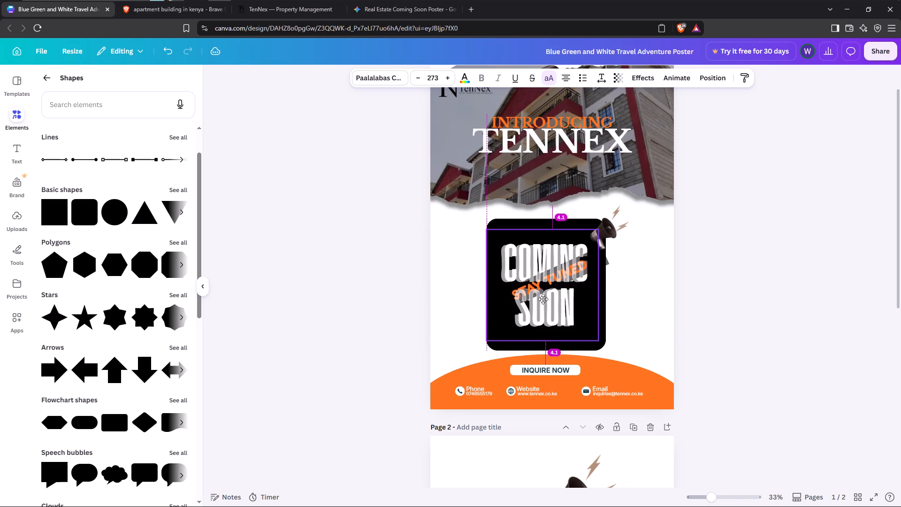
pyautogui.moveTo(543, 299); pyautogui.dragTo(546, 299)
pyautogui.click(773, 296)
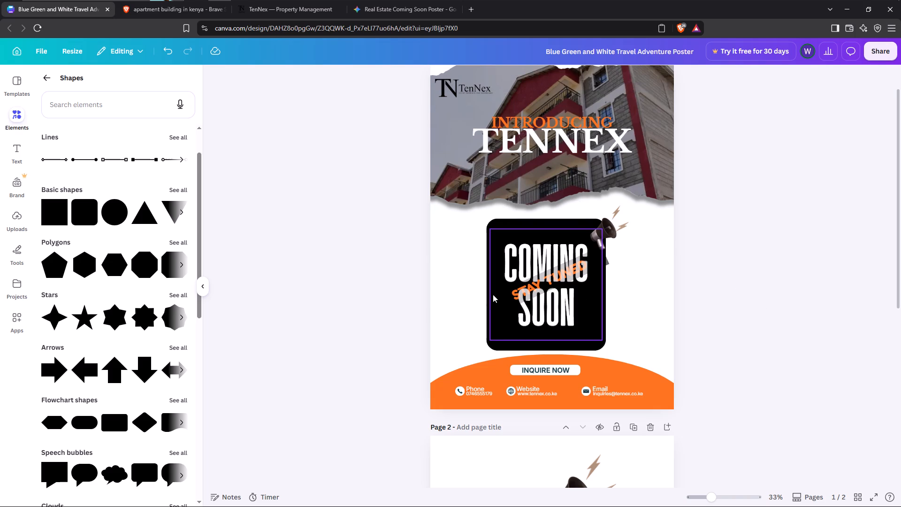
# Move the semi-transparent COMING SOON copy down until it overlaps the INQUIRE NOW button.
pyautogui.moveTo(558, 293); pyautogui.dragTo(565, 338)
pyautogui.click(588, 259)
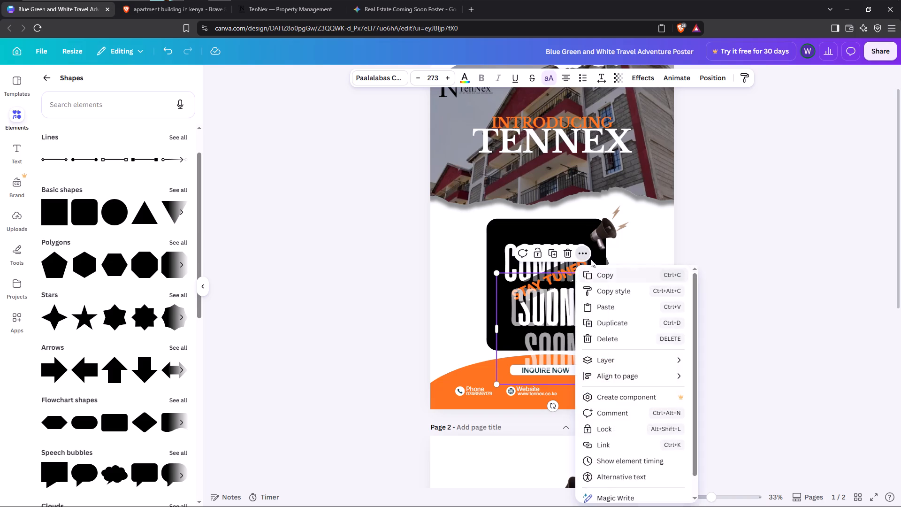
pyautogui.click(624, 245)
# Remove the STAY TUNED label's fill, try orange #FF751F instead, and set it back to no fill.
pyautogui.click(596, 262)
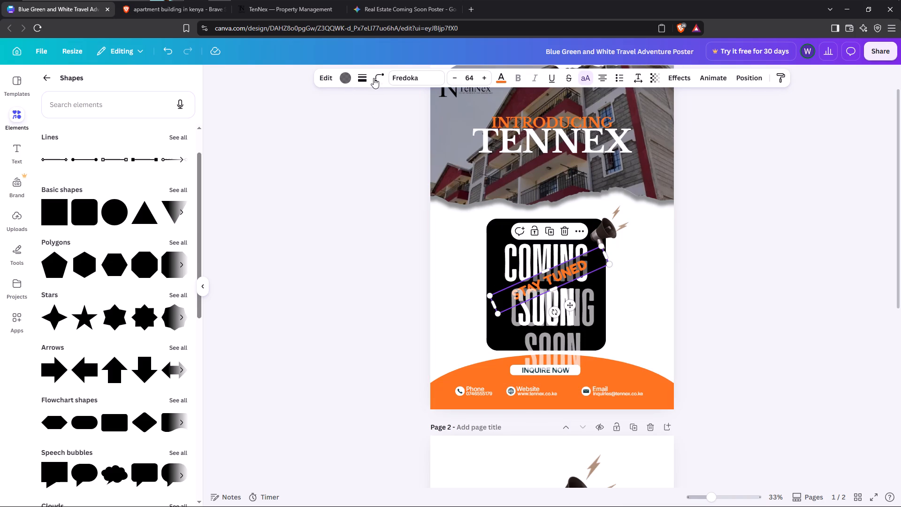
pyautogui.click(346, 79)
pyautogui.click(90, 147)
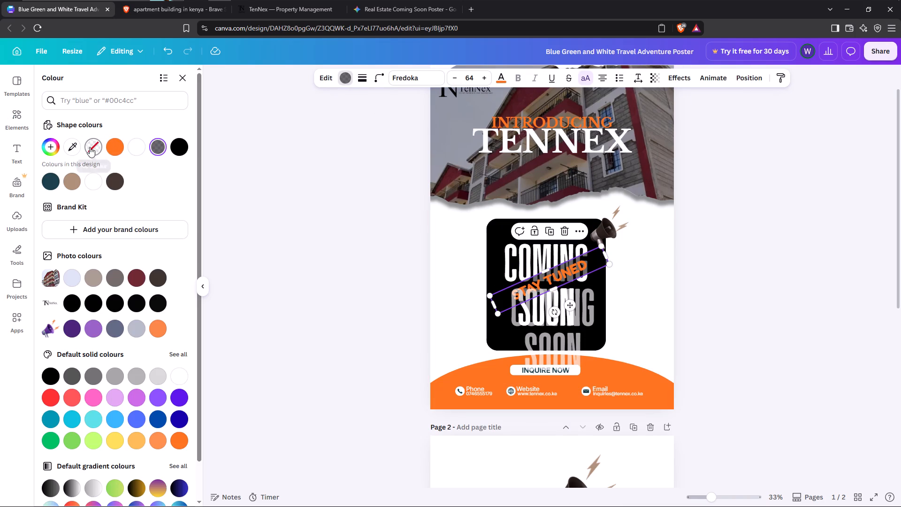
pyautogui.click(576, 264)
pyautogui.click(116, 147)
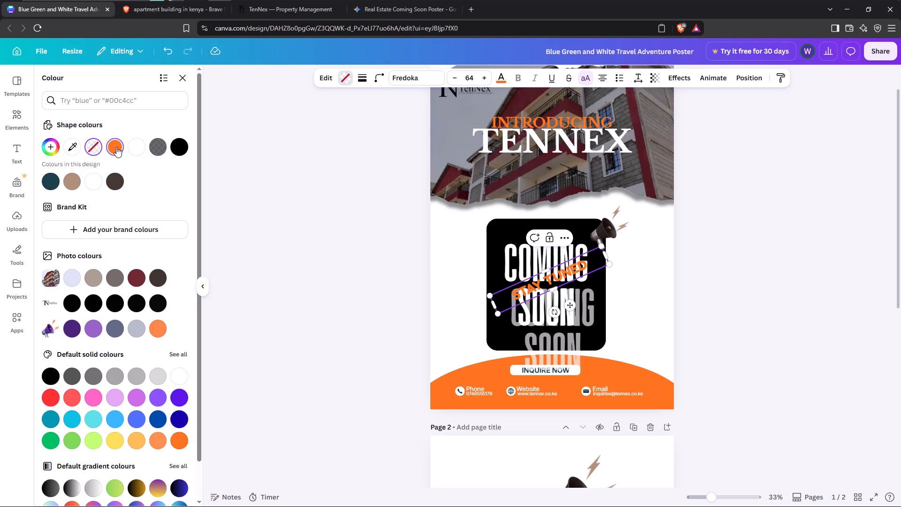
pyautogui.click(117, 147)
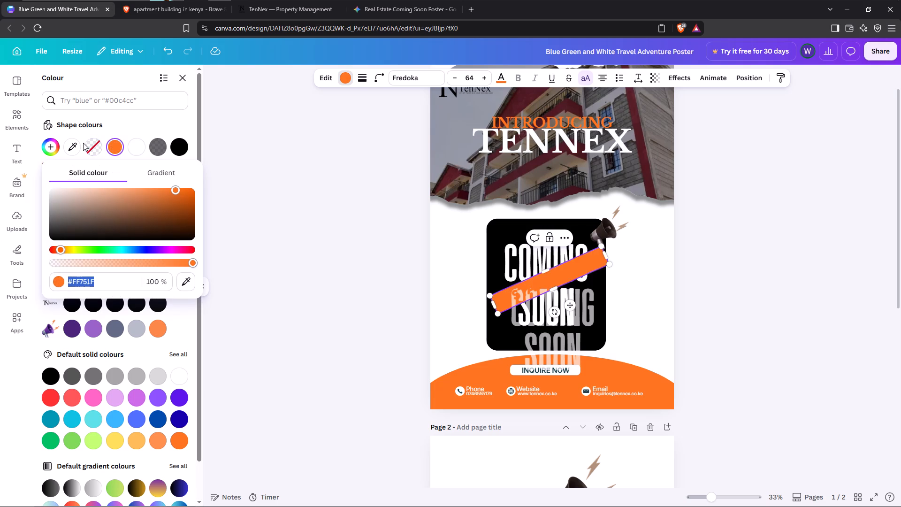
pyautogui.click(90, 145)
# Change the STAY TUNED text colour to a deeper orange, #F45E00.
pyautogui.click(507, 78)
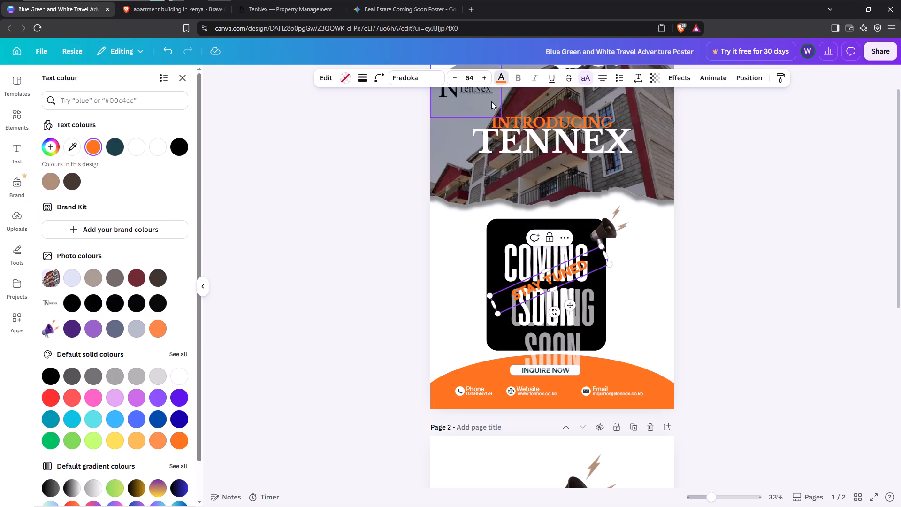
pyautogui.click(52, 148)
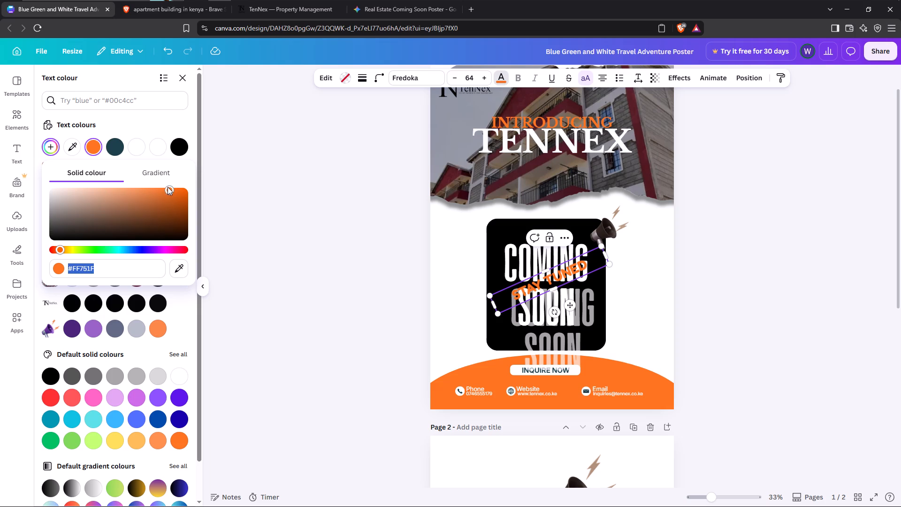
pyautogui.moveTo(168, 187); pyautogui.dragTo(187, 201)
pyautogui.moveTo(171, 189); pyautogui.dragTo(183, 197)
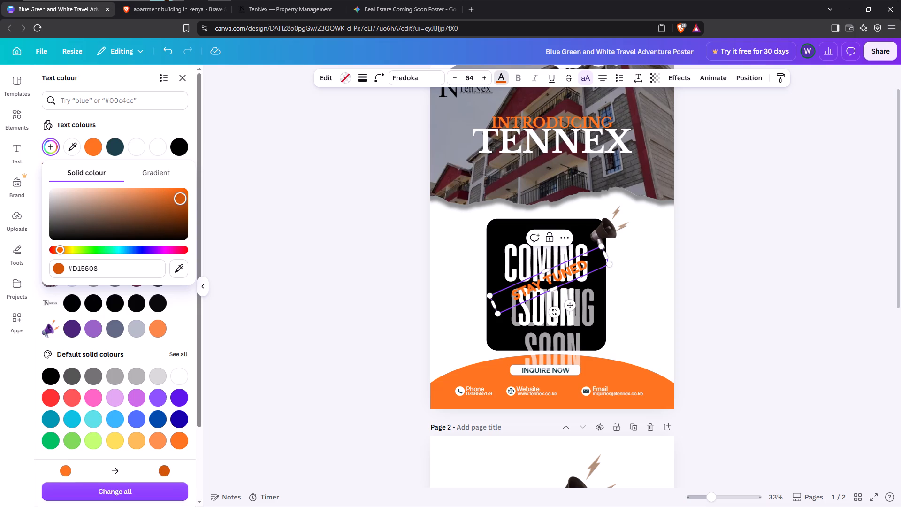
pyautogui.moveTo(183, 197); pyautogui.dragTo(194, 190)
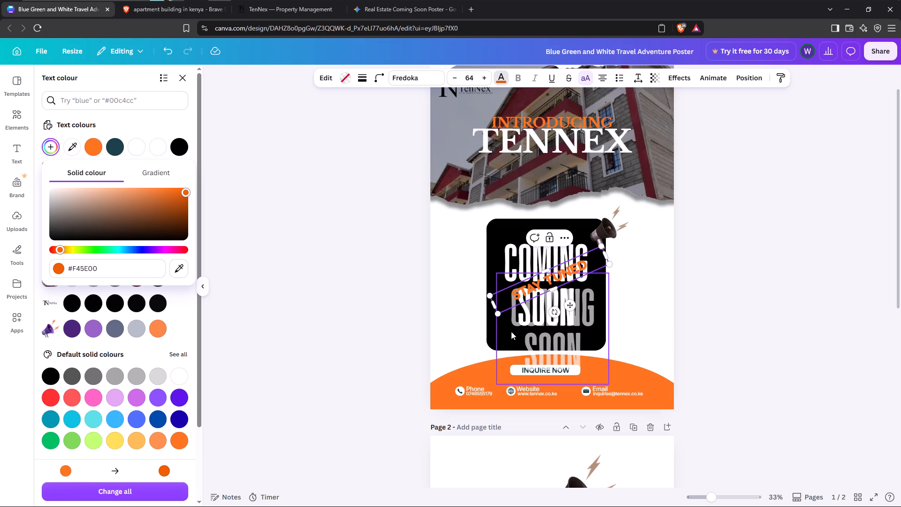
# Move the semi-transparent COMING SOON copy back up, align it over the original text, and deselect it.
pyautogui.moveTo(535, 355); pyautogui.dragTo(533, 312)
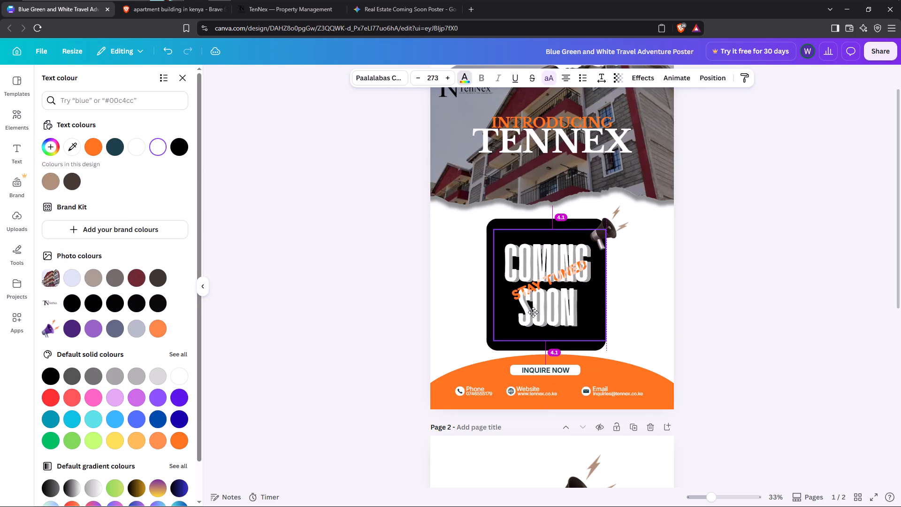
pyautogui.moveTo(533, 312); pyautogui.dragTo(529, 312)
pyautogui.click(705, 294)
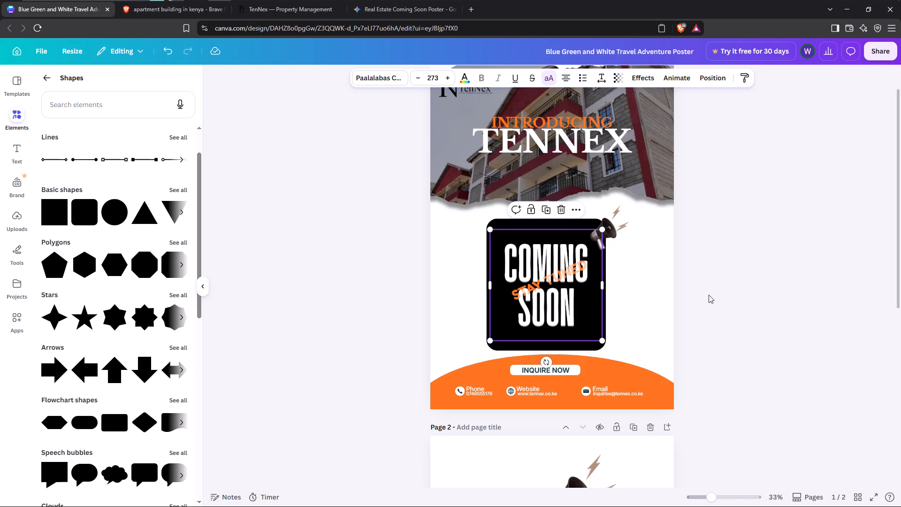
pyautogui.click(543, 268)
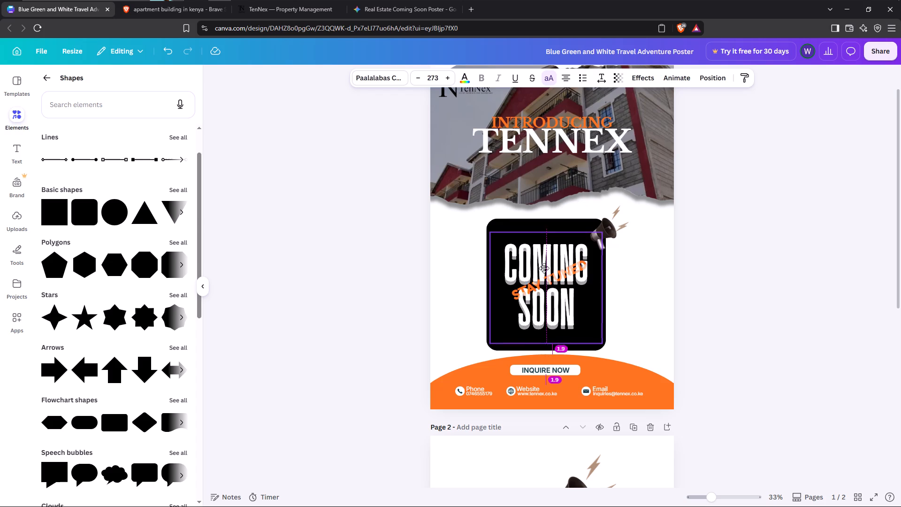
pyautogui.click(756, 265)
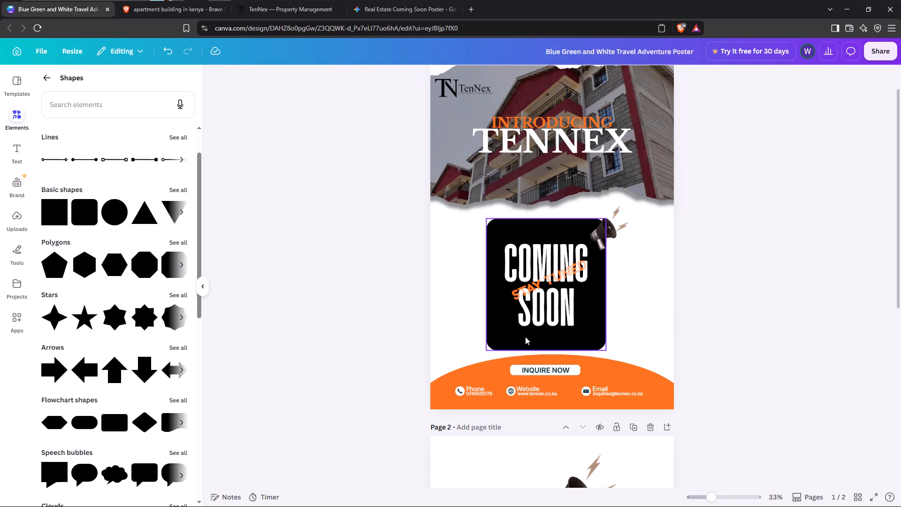
# Pull the semi-transparent COMING SOON copy away from the original text and delete it.
pyautogui.moveTo(530, 323); pyautogui.dragTo(558, 348)
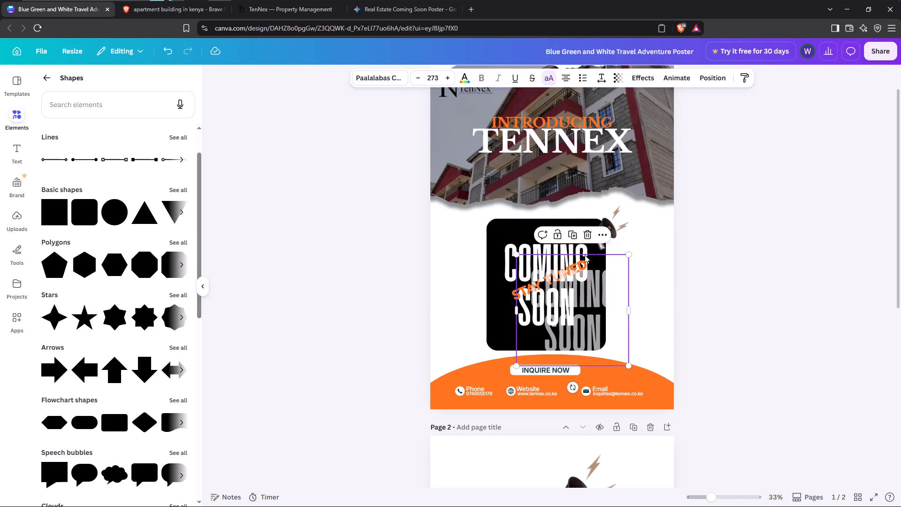
pyautogui.click(591, 233)
# Delete the STAY TUNED label from the black square.
pyautogui.click(537, 293)
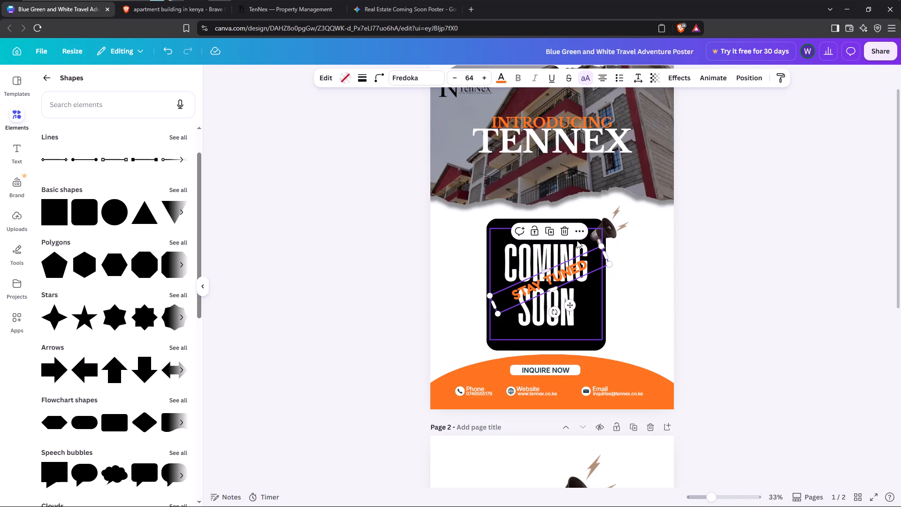
pyautogui.click(561, 231)
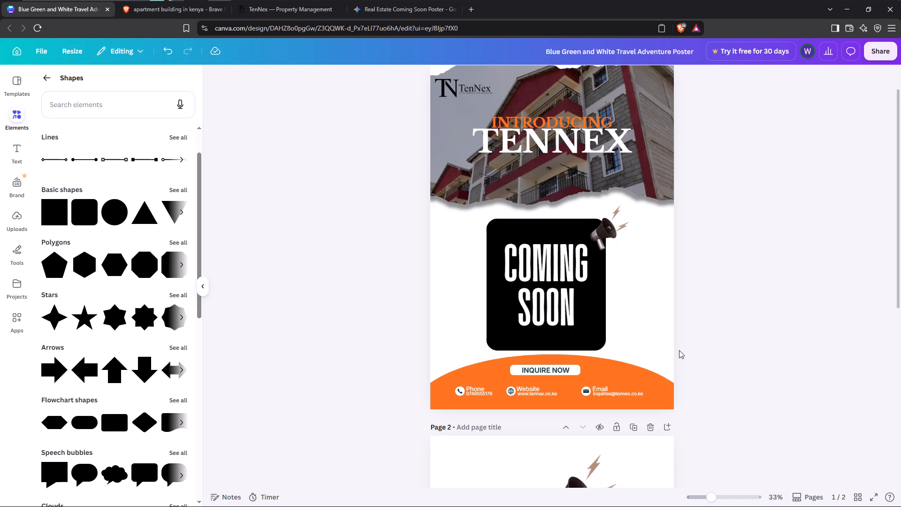
# Delete page 2, which holds only the spare megaphone graphic.
pyautogui.scroll(1, 679, 350)
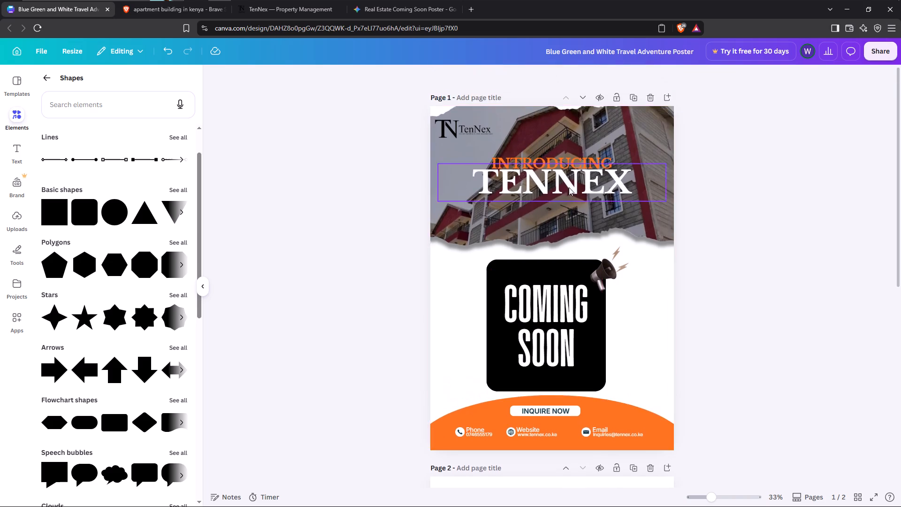
pyautogui.scroll(-3, 552, 182)
pyautogui.scroll(-6, 422, 209)
pyautogui.scroll(-5, 502, 340)
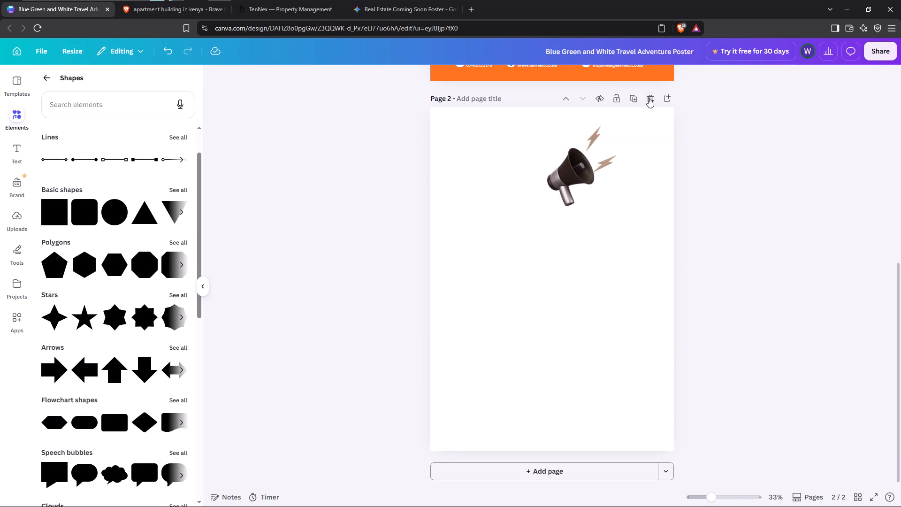
pyautogui.click(652, 99)
pyautogui.click(289, 217)
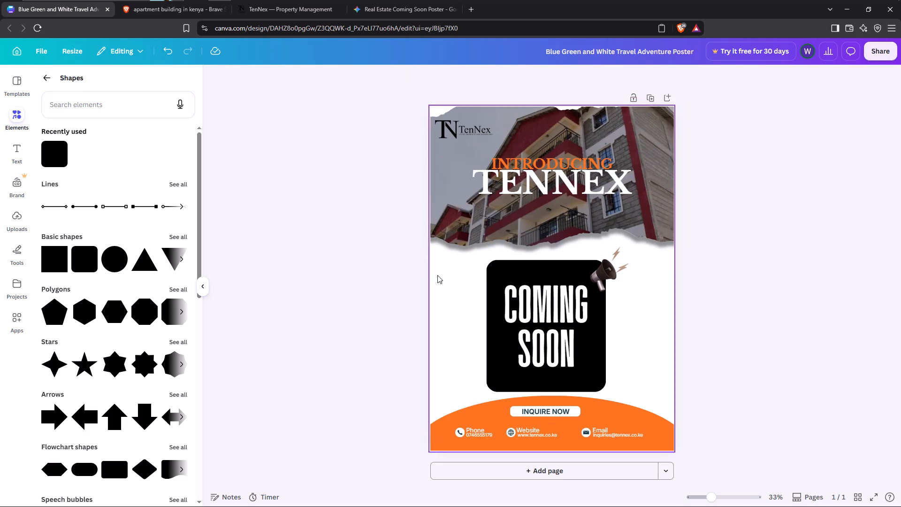
# Unlock the black rounded square behind COMING SOON and change its fill to orange #ff751f.
pyautogui.click(527, 266)
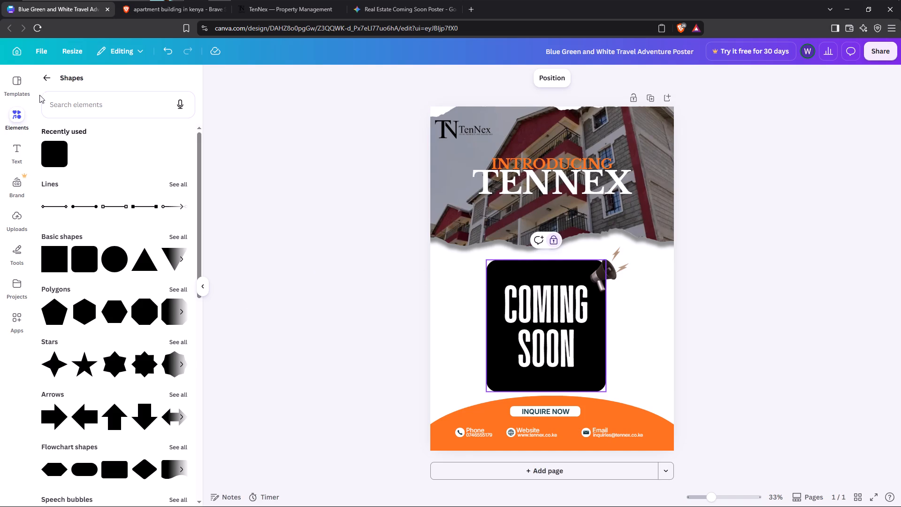
pyautogui.click(550, 238)
pyautogui.click(470, 78)
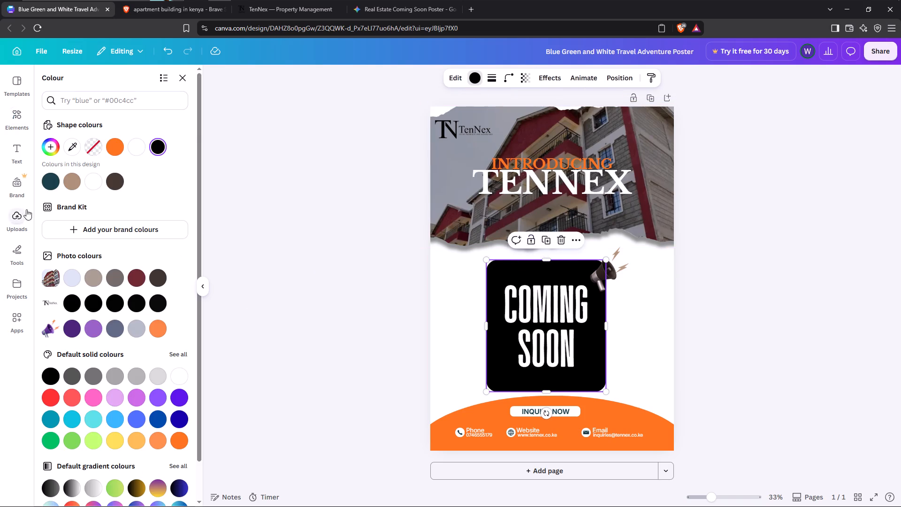
pyautogui.click(117, 146)
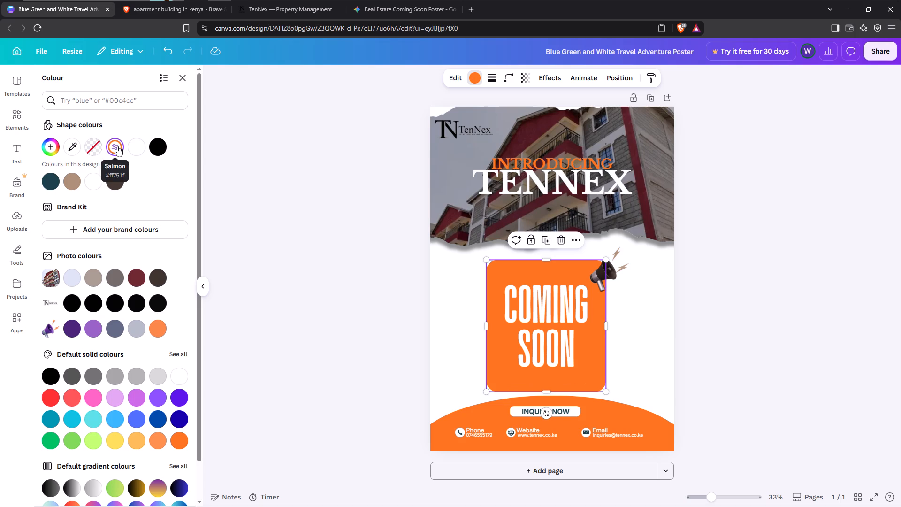
# Examine the TenNex Property Management invoices page with developer tools closed, return to the poster and deselect the rounded square.
pyautogui.click(268, 4)
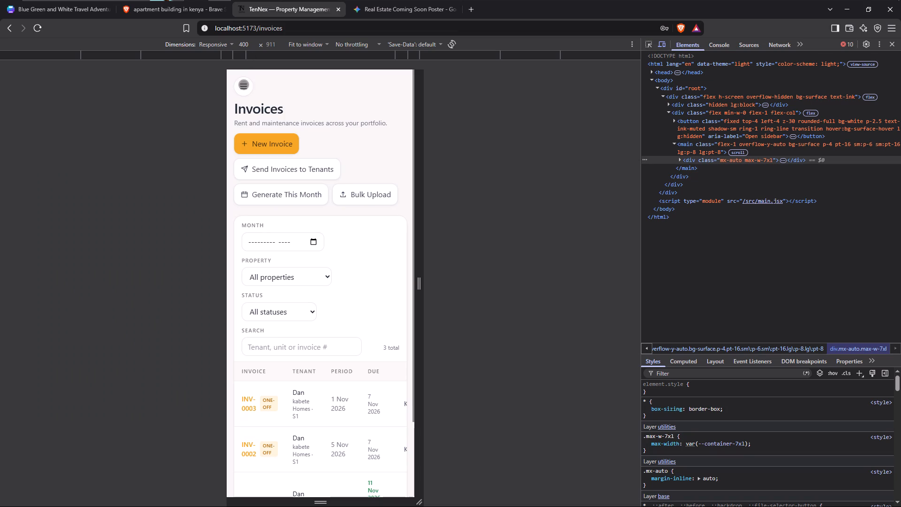
pyautogui.click(889, 43)
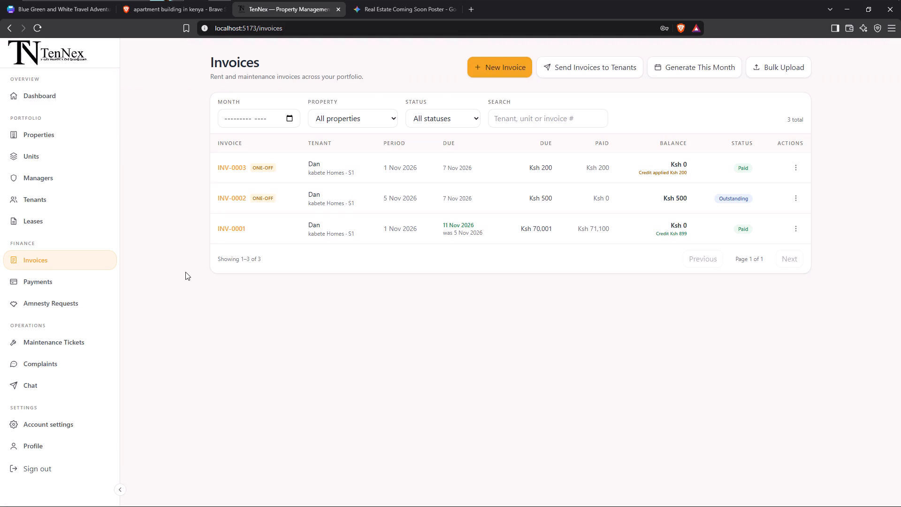
pyautogui.click(63, 15)
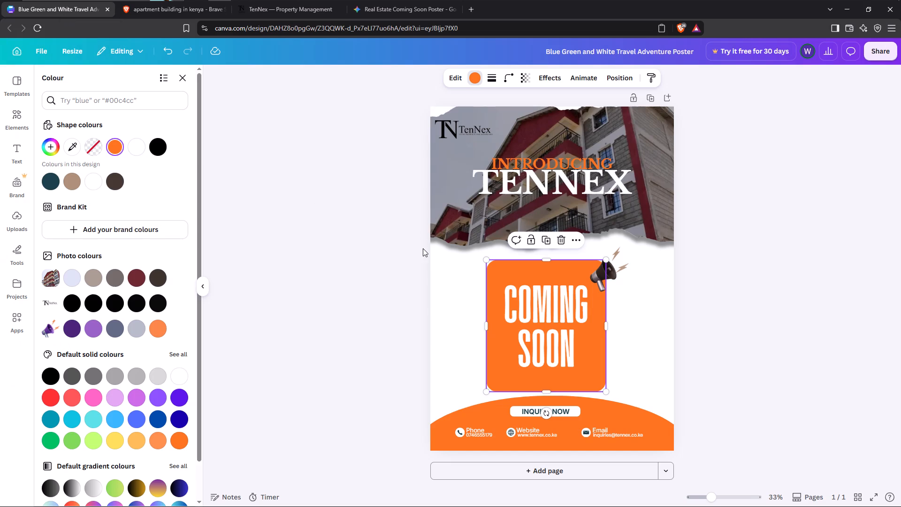
pyautogui.click(825, 369)
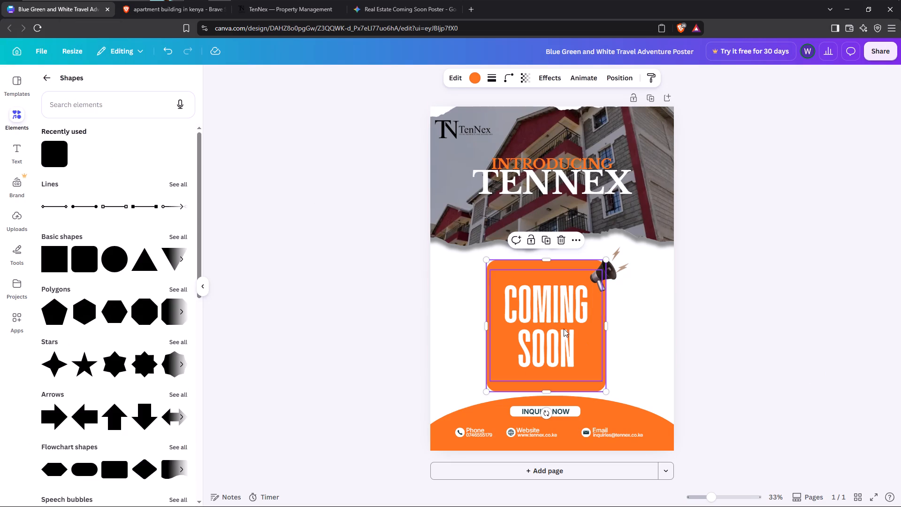
pyautogui.click(233, 197)
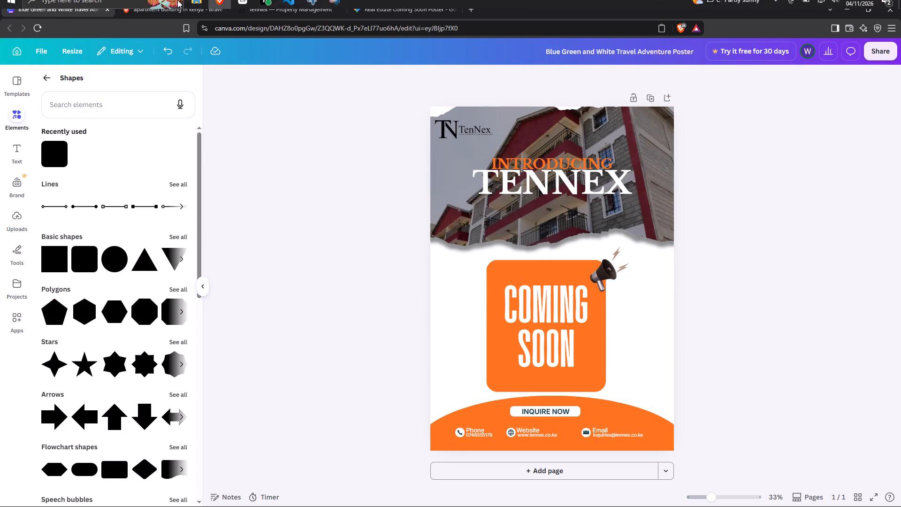
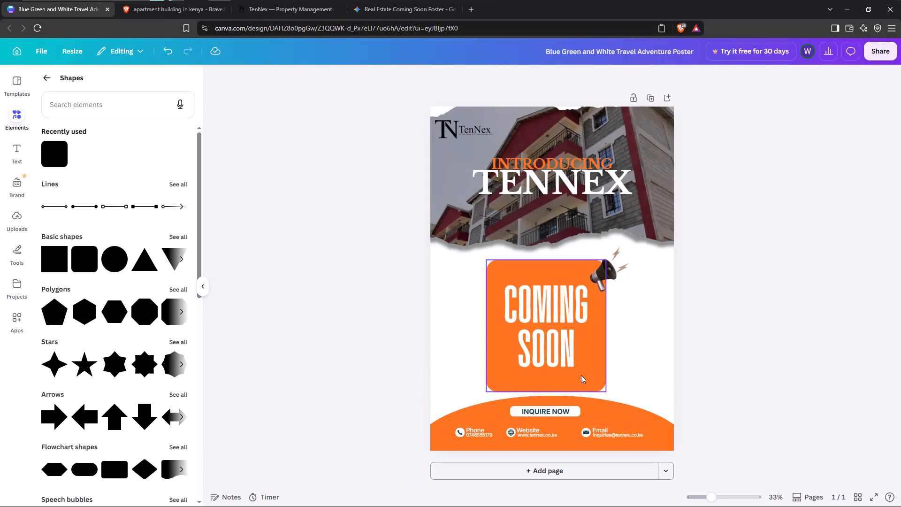
# Group the orange rounded square, the COMING SOON text and the megaphone graphic.
pyautogui.moveTo(652, 385); pyautogui.dragTo(504, 265)
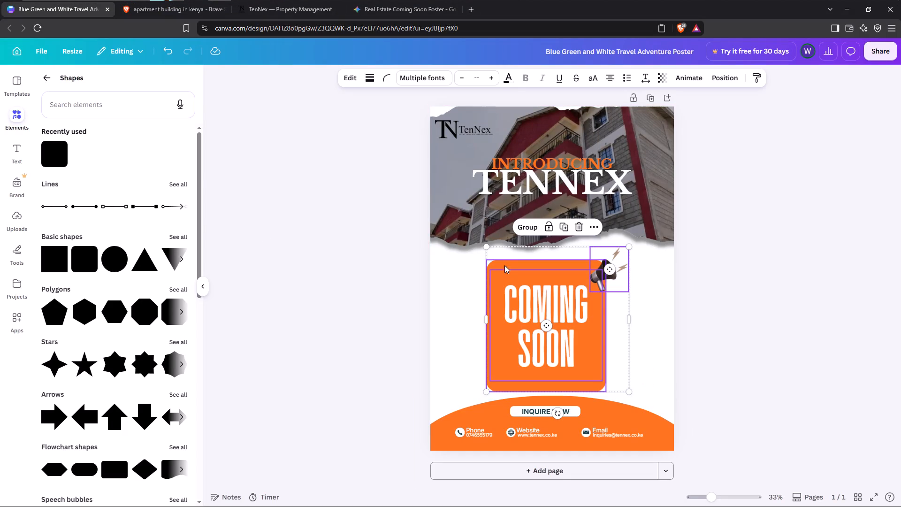
pyautogui.click(522, 228)
pyautogui.click(786, 301)
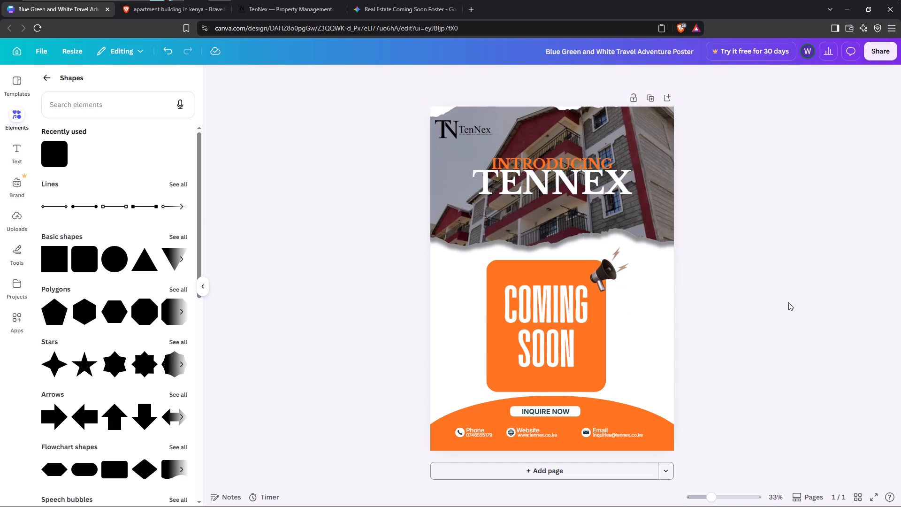
# Apply the Drop shadow effect to the orange rounded square inside the COMING SOON group.
pyautogui.click(582, 371)
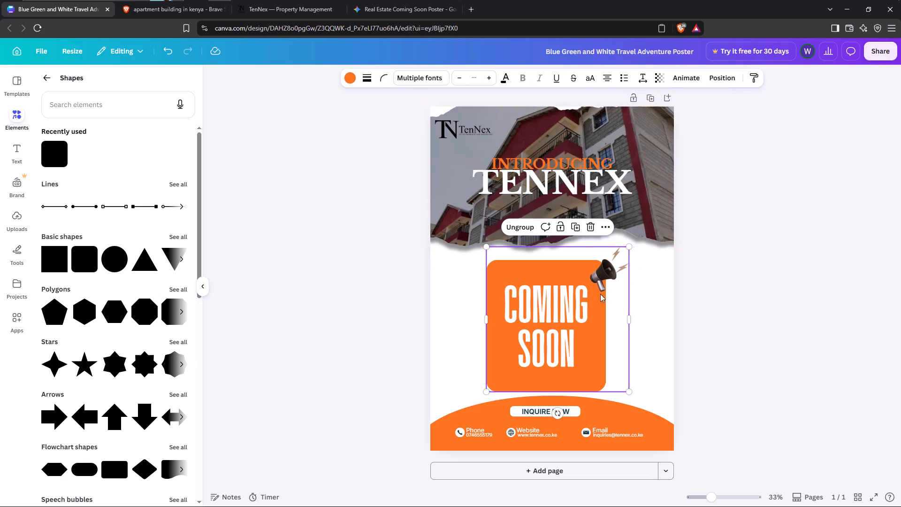
pyautogui.click(555, 312)
pyautogui.click(555, 312)
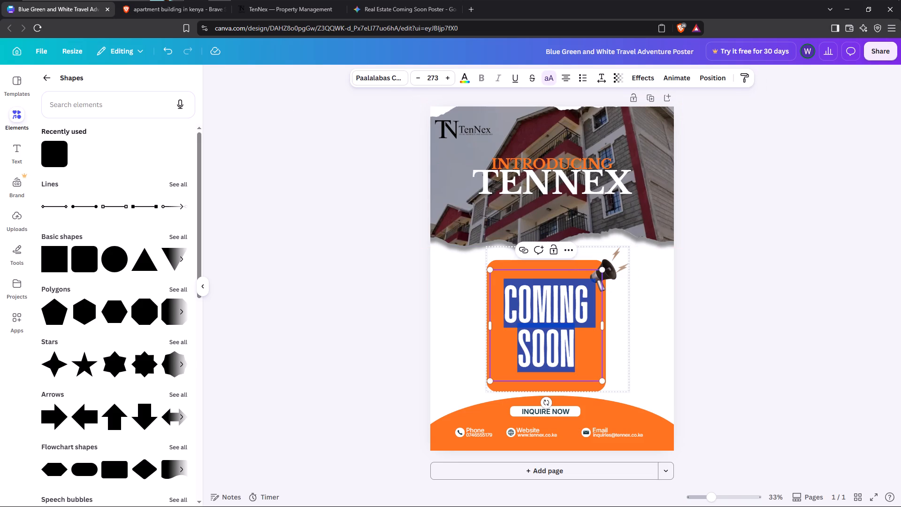
pyautogui.click(553, 264)
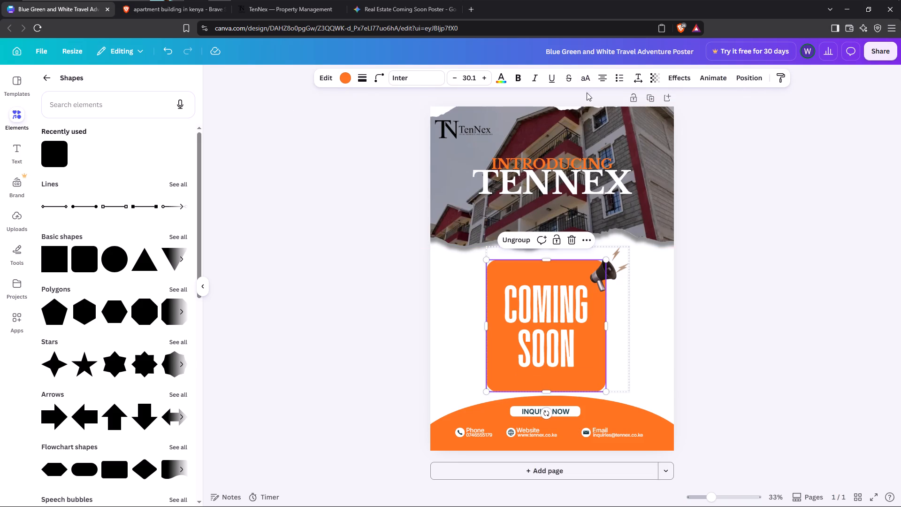
pyautogui.click(676, 77)
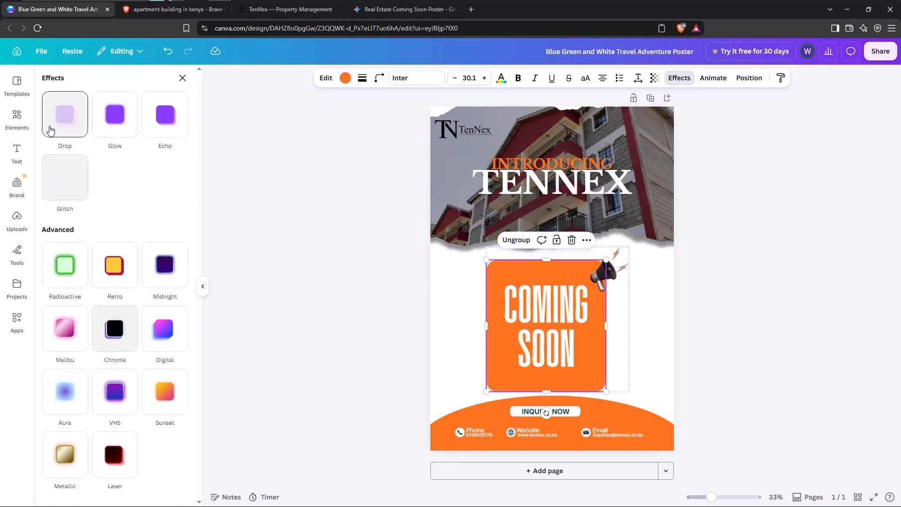
pyautogui.click(49, 126)
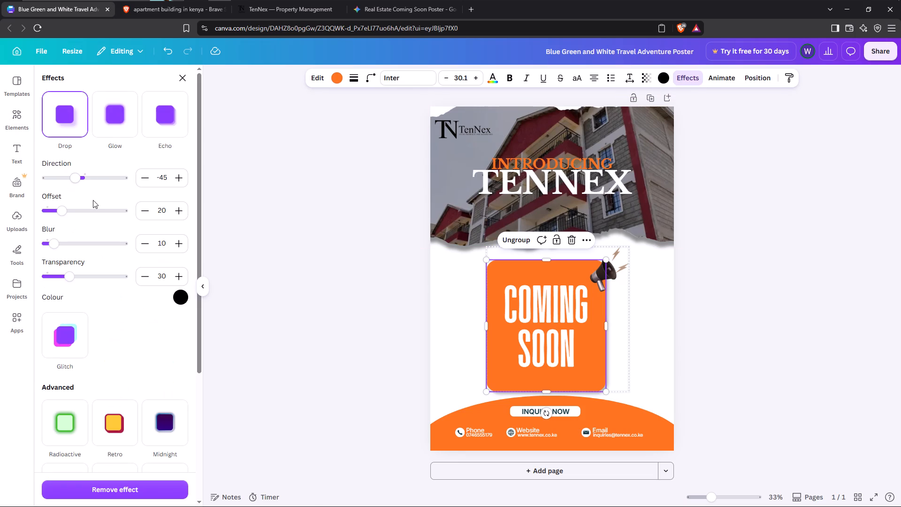
# Set the square's drop shadow to direction 21, offset 38 and blur 10, and adjust its transparency.
pyautogui.moveTo(80, 181); pyautogui.dragTo(96, 185)
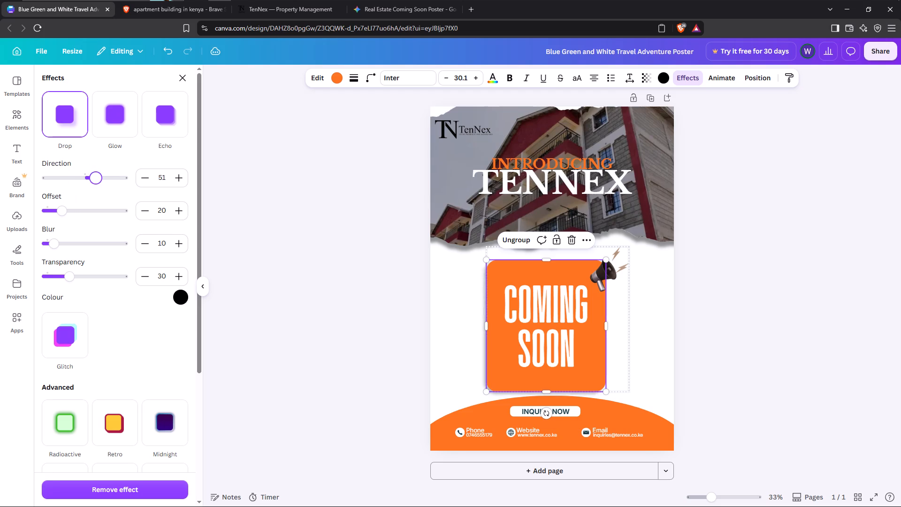
pyautogui.moveTo(96, 185); pyautogui.dragTo(90, 190)
pyautogui.moveTo(61, 210); pyautogui.dragTo(64, 210)
pyautogui.moveTo(64, 210); pyautogui.dragTo(75, 217)
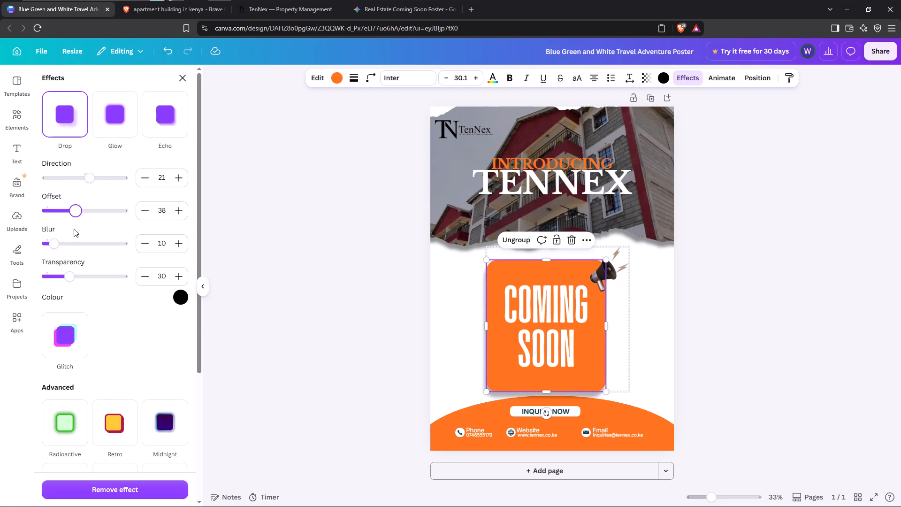
pyautogui.moveTo(57, 243); pyautogui.dragTo(65, 245)
pyautogui.moveTo(65, 245); pyautogui.dragTo(53, 237)
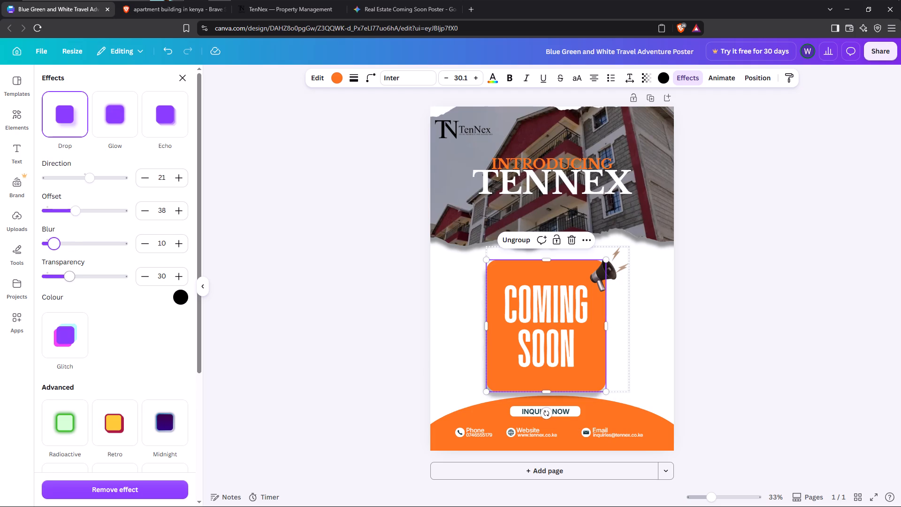
pyautogui.moveTo(68, 274); pyautogui.dragTo(77, 283)
pyautogui.click(223, 273)
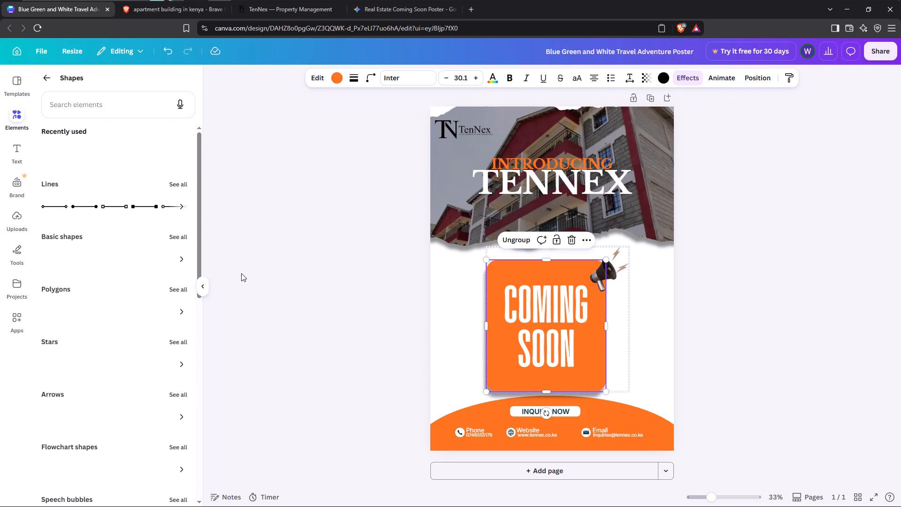
pyautogui.click(817, 296)
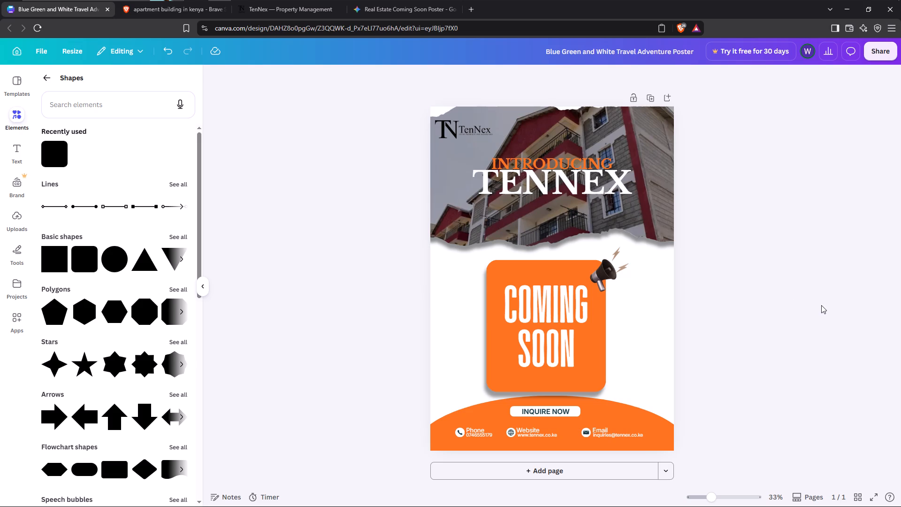
# Move the COMING SOON group sideways to the page's horizontal centre, keeping it just below the torn photo edge.
pyautogui.click(550, 362)
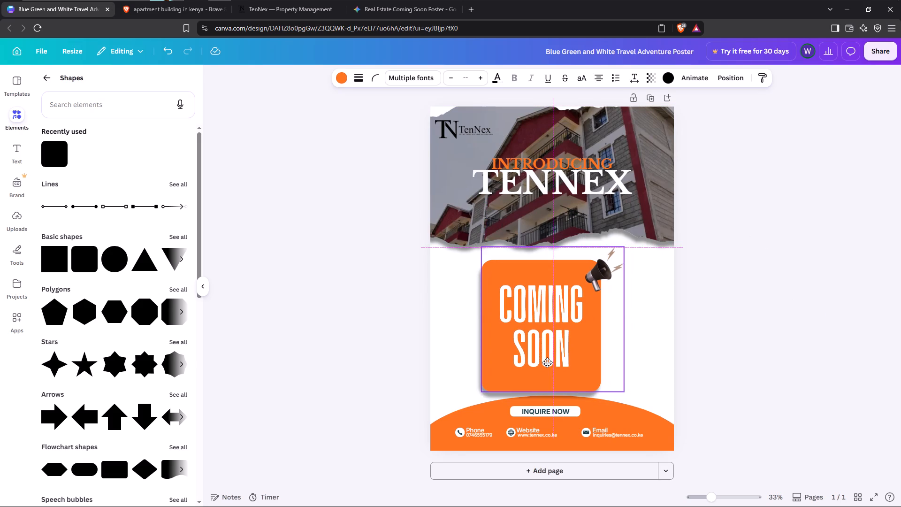
pyautogui.click(809, 382)
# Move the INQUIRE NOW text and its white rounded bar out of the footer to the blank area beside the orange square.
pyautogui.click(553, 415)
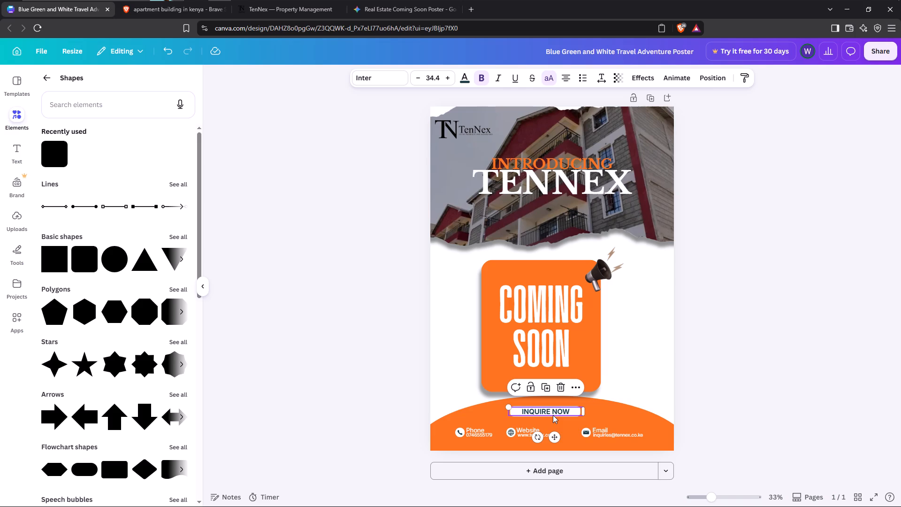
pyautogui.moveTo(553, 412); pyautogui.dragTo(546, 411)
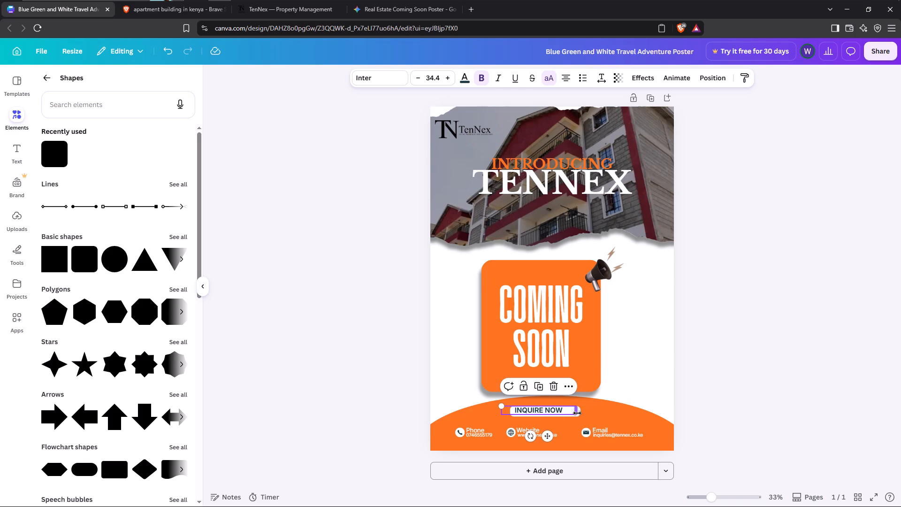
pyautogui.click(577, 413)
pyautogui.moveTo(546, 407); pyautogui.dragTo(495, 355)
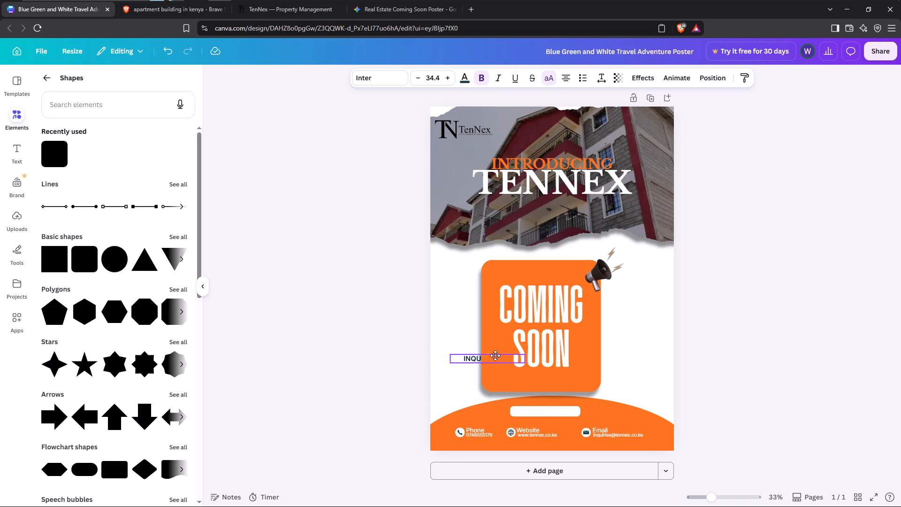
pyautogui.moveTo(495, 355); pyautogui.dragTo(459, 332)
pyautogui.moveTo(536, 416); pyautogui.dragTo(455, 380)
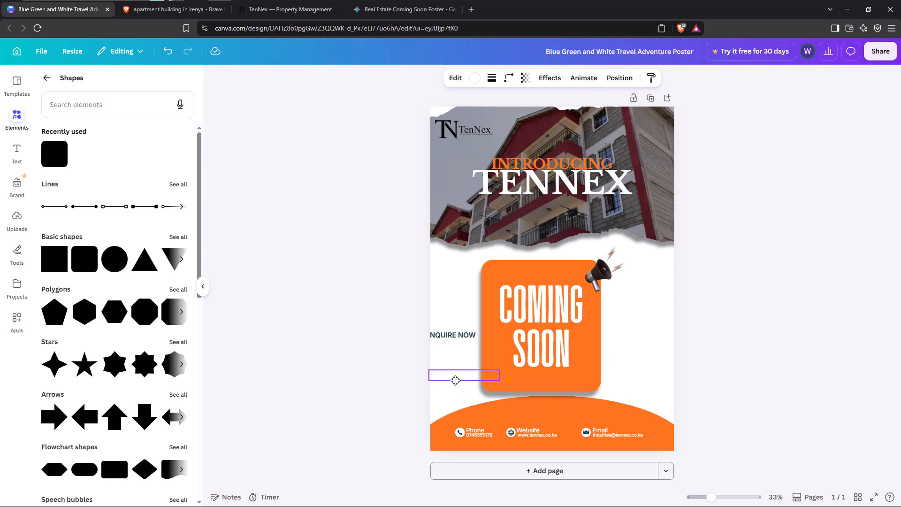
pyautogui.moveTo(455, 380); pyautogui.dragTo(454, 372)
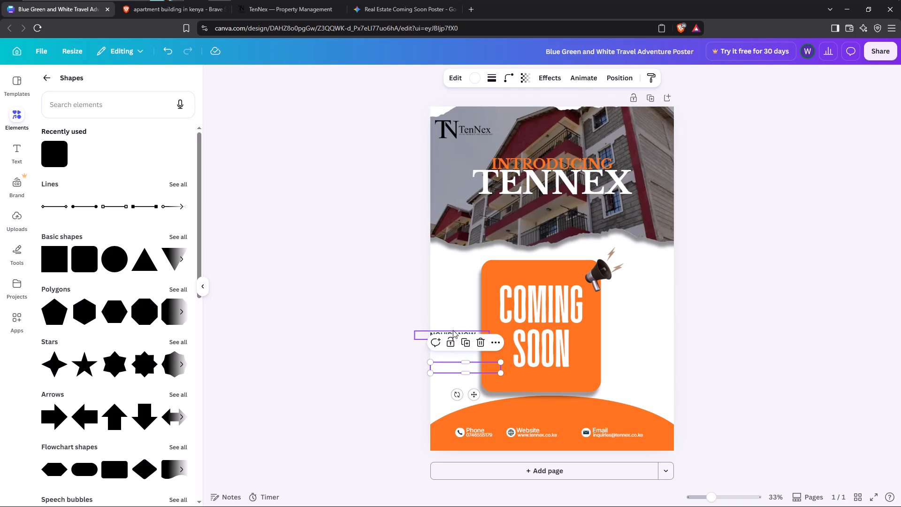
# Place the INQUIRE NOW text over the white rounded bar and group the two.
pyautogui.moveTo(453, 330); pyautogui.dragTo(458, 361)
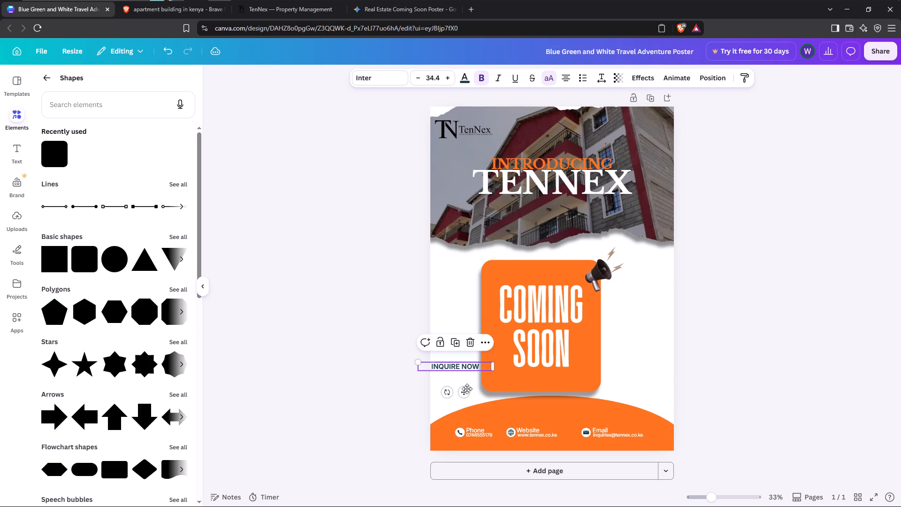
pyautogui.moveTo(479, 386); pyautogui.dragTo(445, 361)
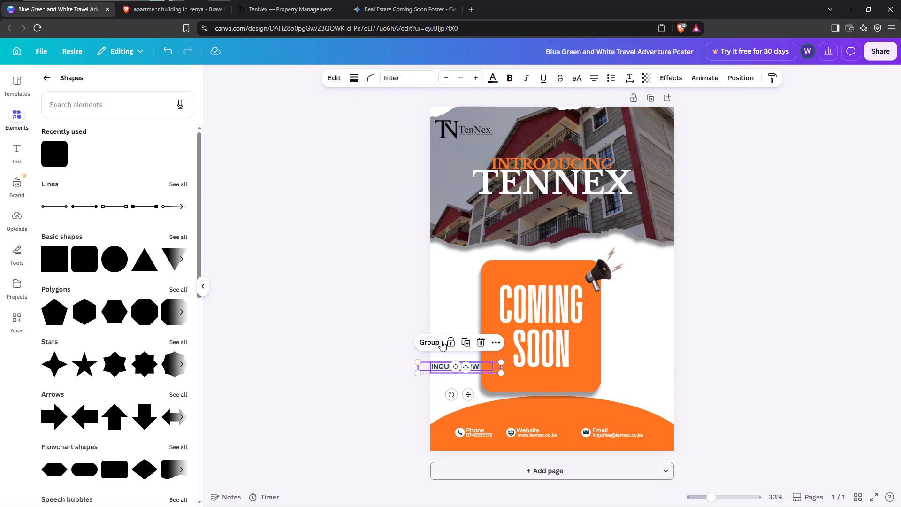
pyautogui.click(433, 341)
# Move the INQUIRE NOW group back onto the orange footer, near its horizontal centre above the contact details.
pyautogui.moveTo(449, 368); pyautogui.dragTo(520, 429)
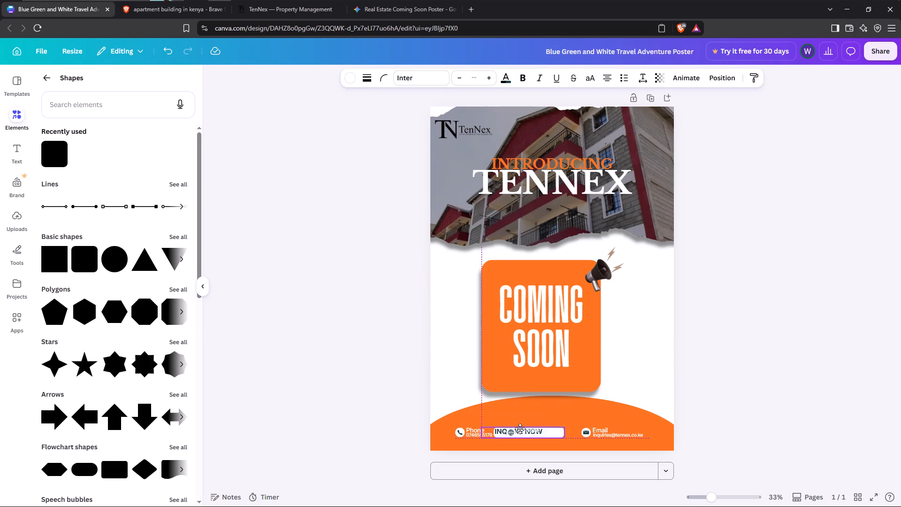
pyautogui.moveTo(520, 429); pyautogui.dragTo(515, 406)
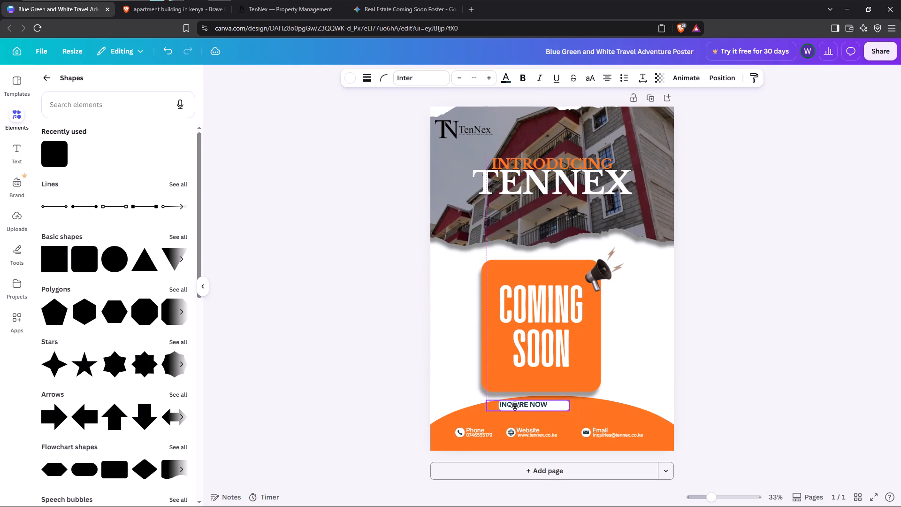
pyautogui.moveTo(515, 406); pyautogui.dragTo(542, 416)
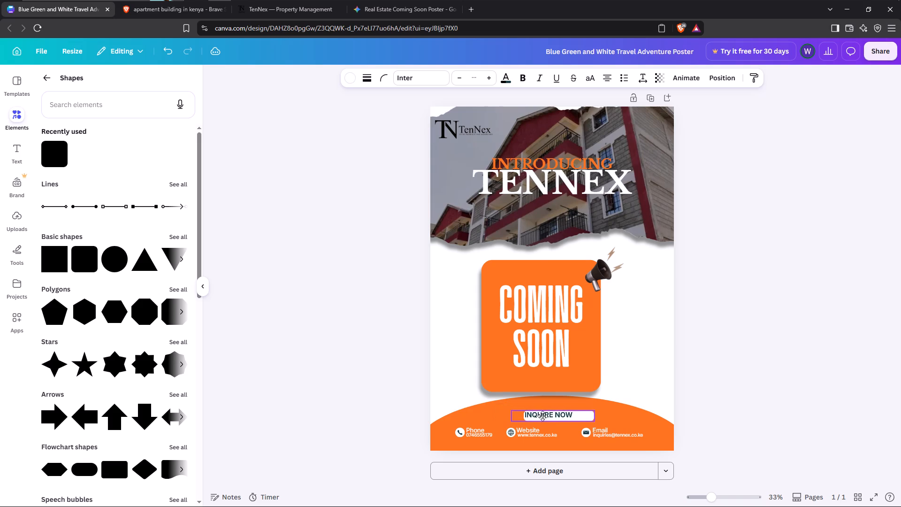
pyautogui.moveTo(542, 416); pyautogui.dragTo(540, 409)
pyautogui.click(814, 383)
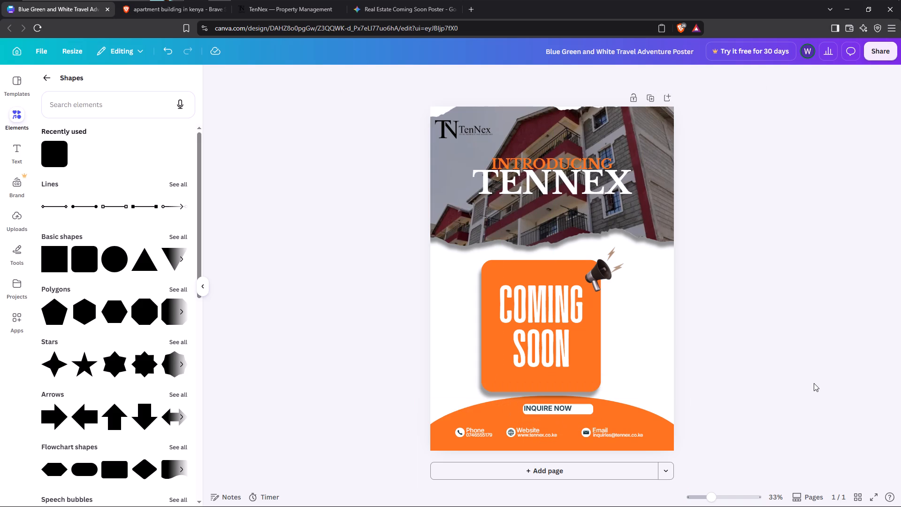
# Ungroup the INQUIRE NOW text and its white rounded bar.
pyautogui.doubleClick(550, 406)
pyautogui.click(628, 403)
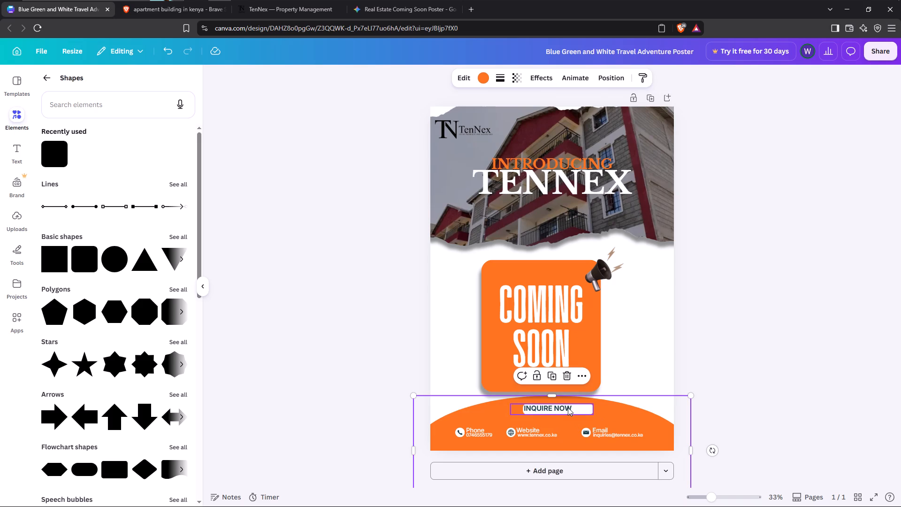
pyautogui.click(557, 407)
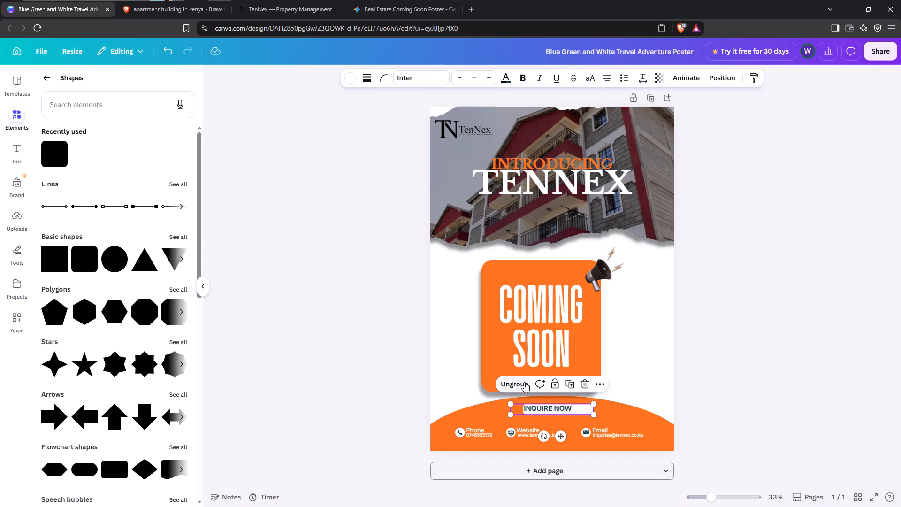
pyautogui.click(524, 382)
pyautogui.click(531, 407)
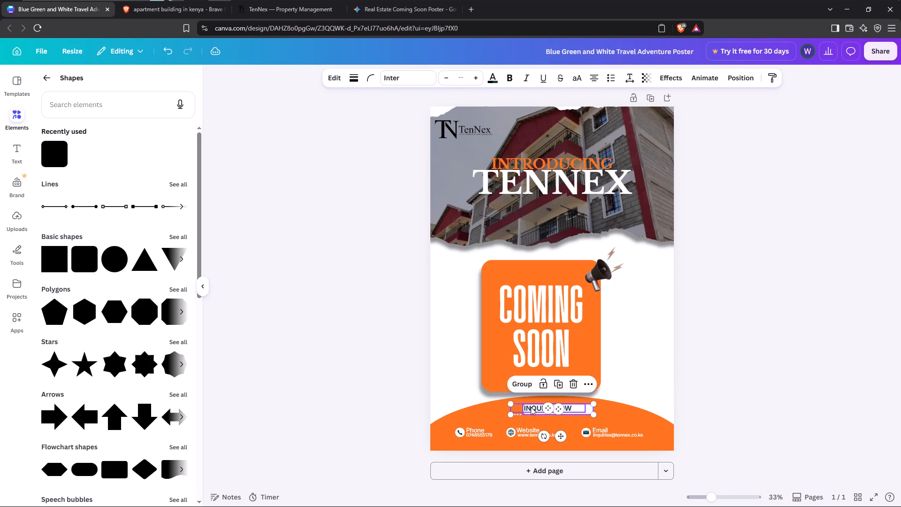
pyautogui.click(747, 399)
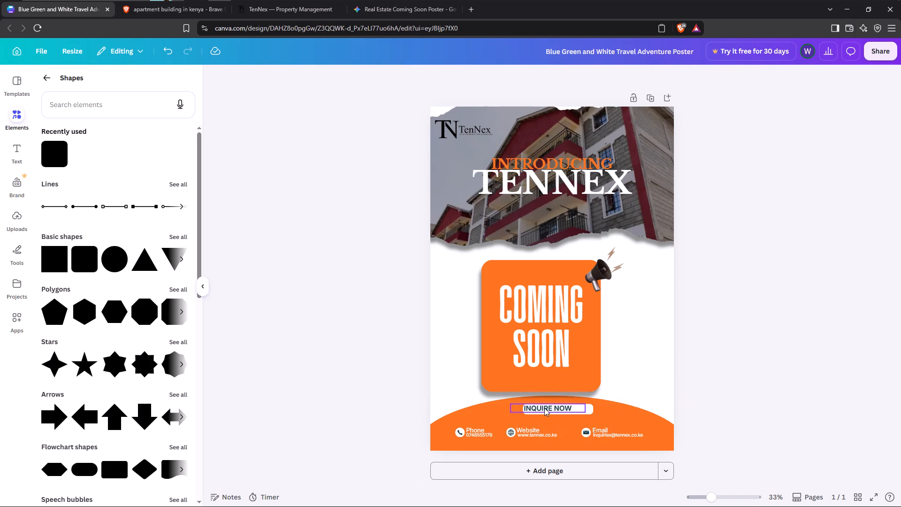
# Reposition the INQUIRE NOW text and its white rounded bar so they overlap near the horizontal centre of the orange footer.
pyautogui.moveTo(544, 408); pyautogui.dragTo(555, 411)
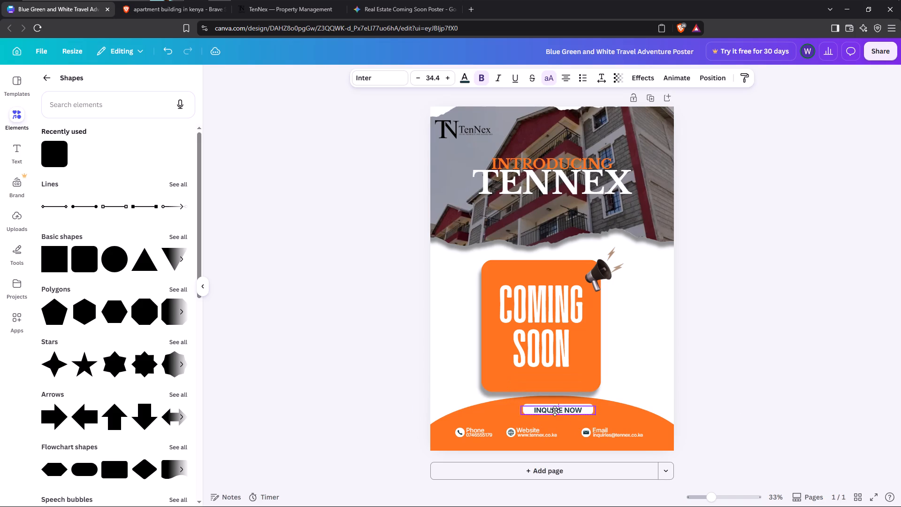
pyautogui.moveTo(555, 411); pyautogui.dragTo(555, 409)
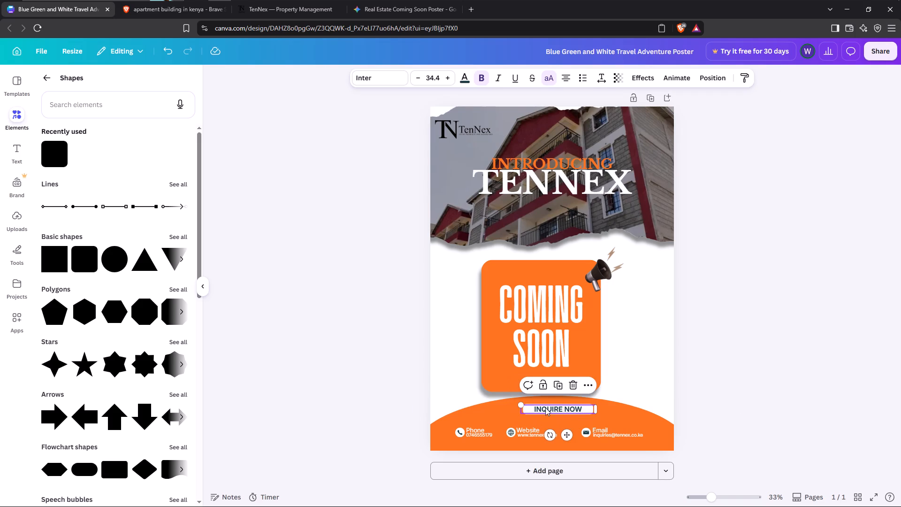
pyautogui.click(817, 401)
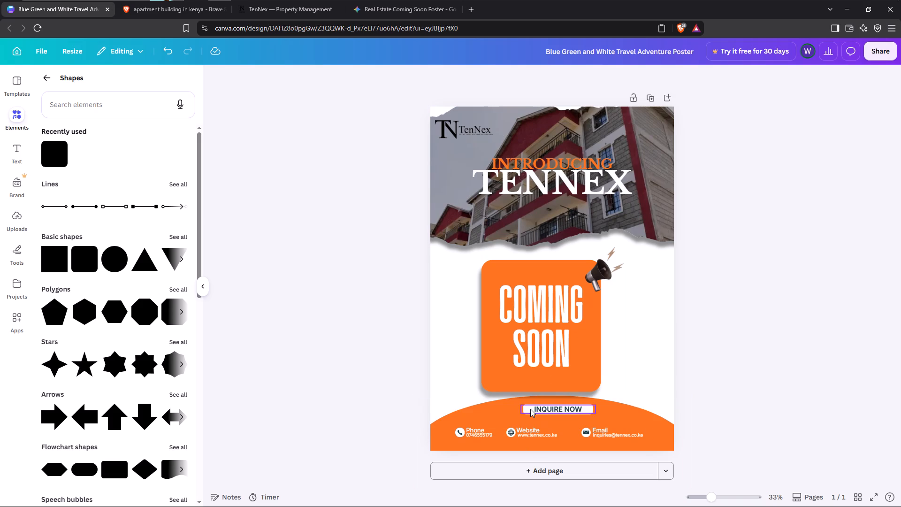
pyautogui.moveTo(530, 409); pyautogui.dragTo(517, 408)
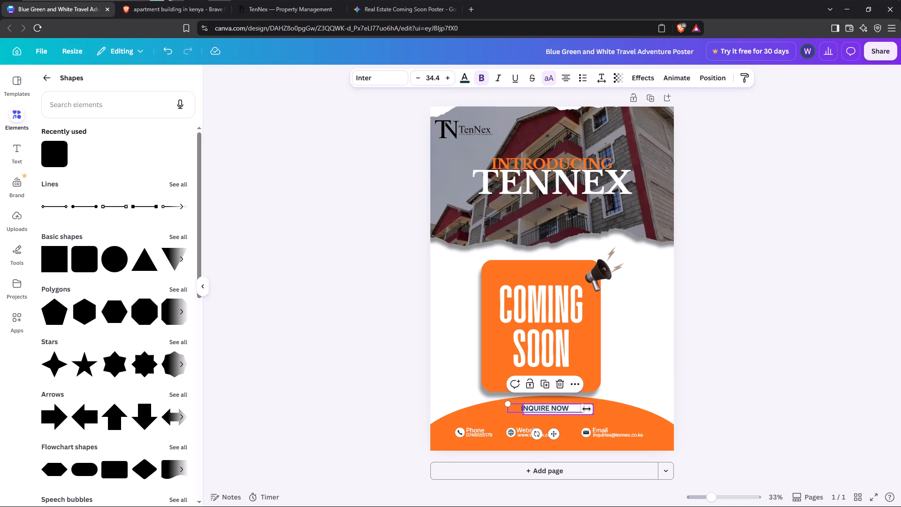
pyautogui.moveTo(590, 411); pyautogui.dragTo(585, 410)
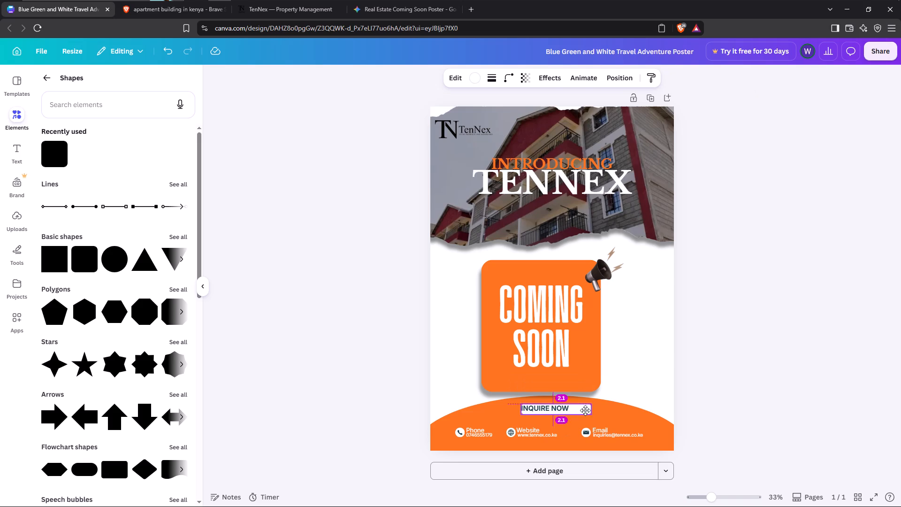
pyautogui.moveTo(585, 410); pyautogui.dragTo(580, 410)
pyautogui.click(755, 395)
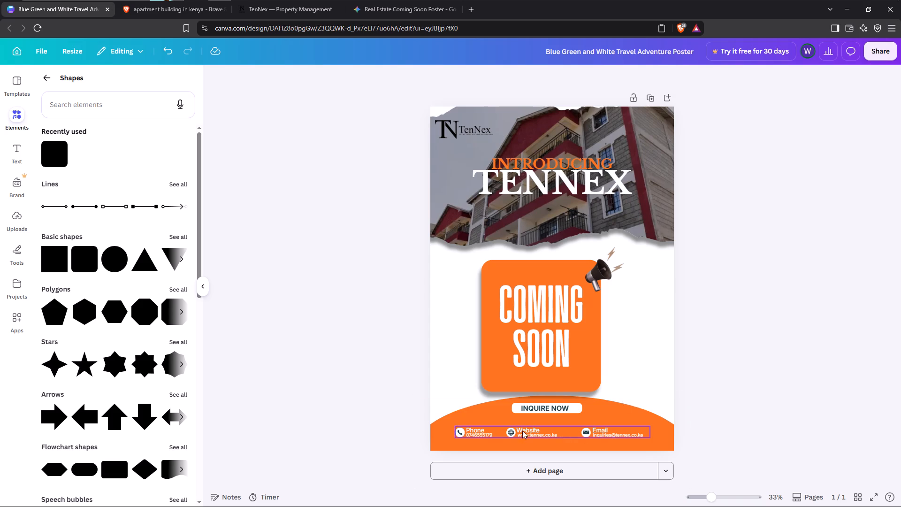
# Shift the grouped phone, website and email details slightly to the right within the orange footer, below the INQUIRE NOW bar.
pyautogui.moveTo(527, 430); pyautogui.dragTo(535, 432)
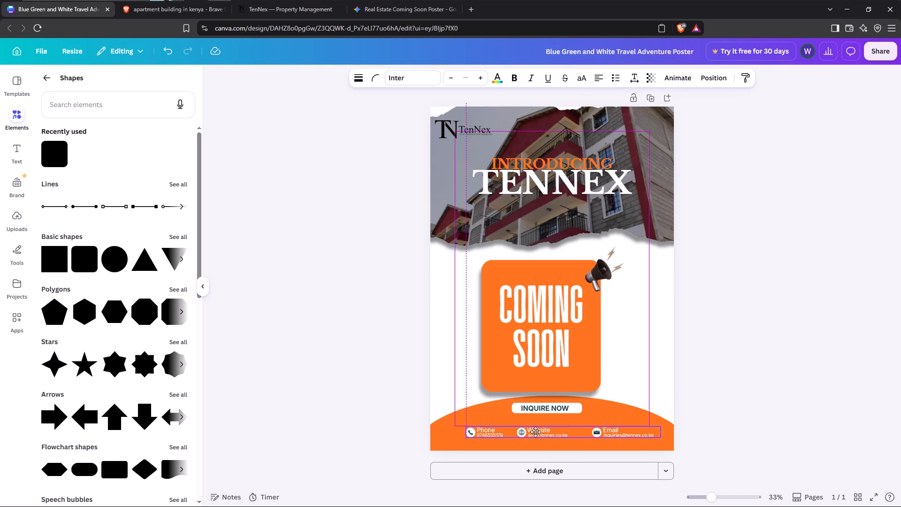
pyautogui.moveTo(535, 432); pyautogui.dragTo(542, 430)
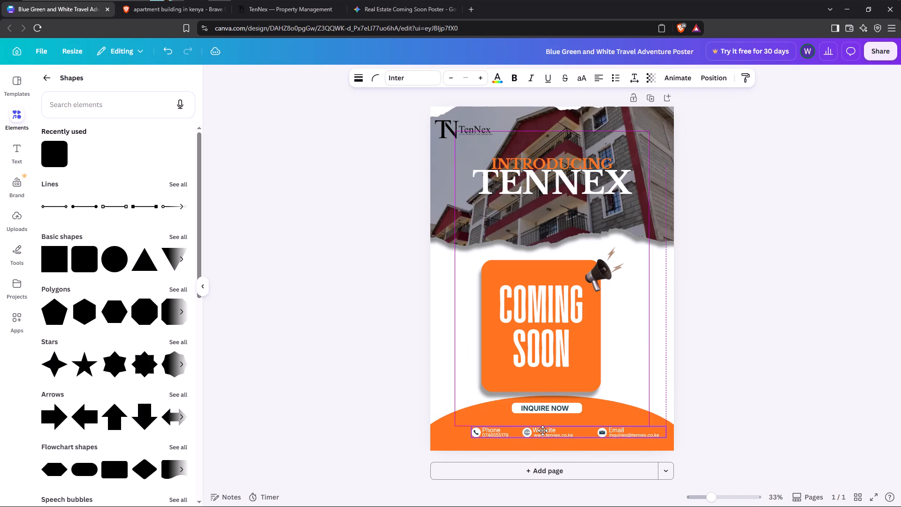
pyautogui.moveTo(542, 430); pyautogui.dragTo(541, 430)
pyautogui.moveTo(541, 430); pyautogui.dragTo(545, 429)
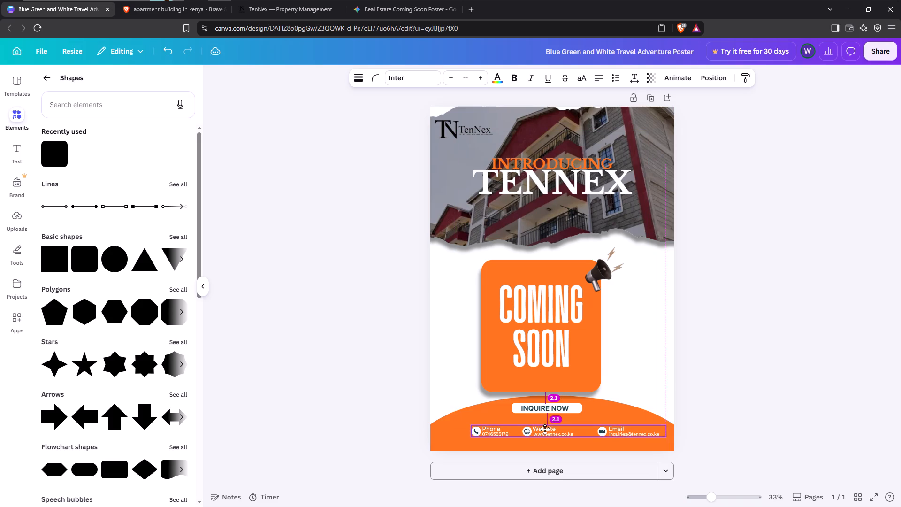
pyautogui.moveTo(545, 429); pyautogui.dragTo(539, 430)
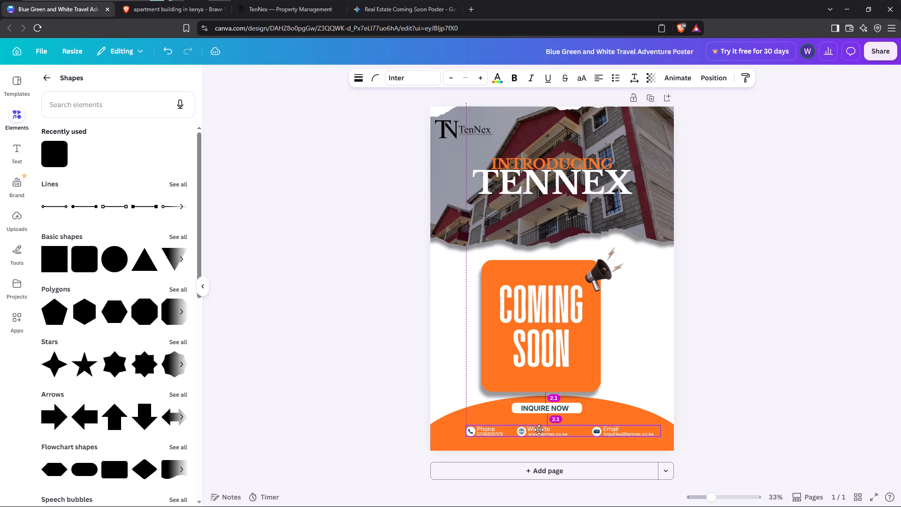
pyautogui.moveTo(539, 430); pyautogui.dragTo(542, 429)
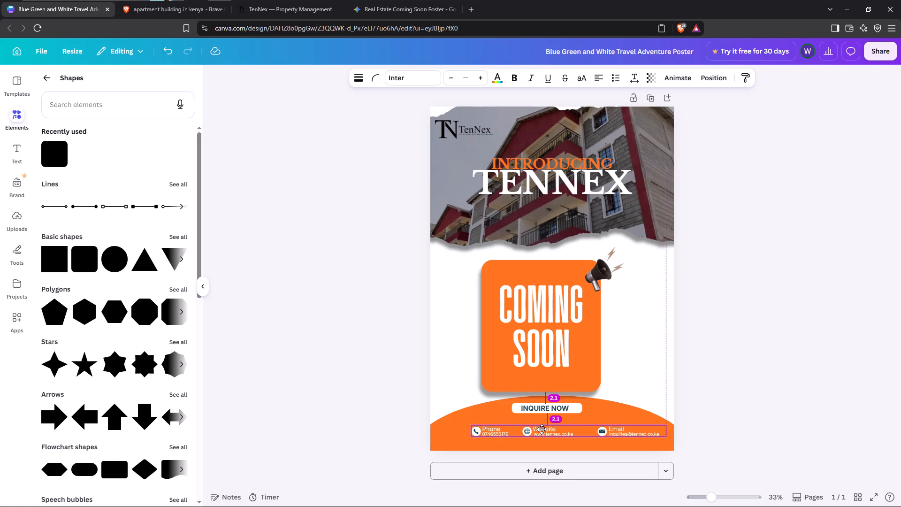
pyautogui.moveTo(542, 429); pyautogui.dragTo(536, 429)
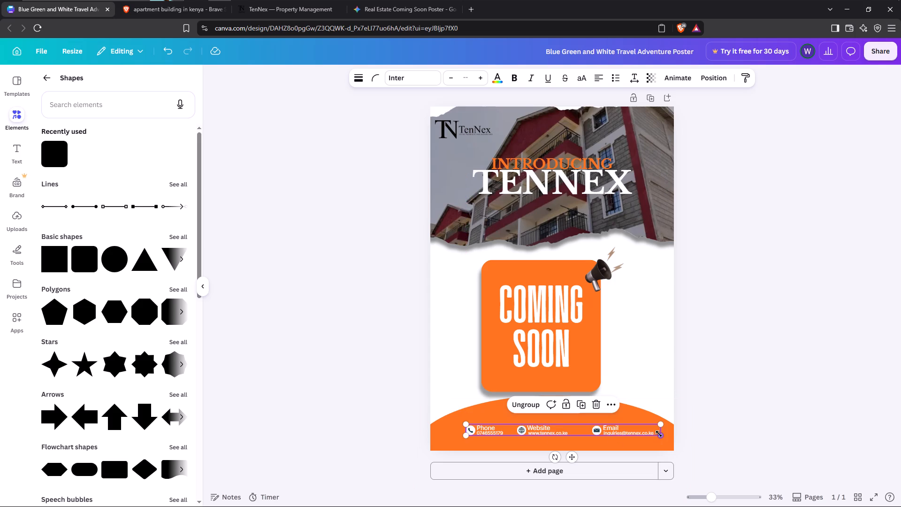
pyautogui.moveTo(659, 434); pyautogui.dragTo(641, 431)
pyautogui.moveTo(660, 438); pyautogui.dragTo(659, 438)
pyautogui.moveTo(659, 438); pyautogui.dragTo(650, 436)
pyautogui.click(576, 427)
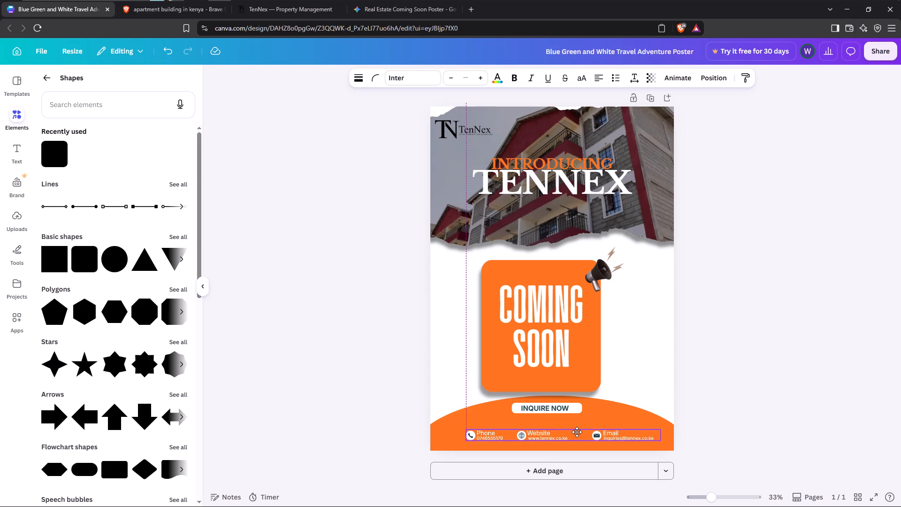
pyautogui.click(784, 370)
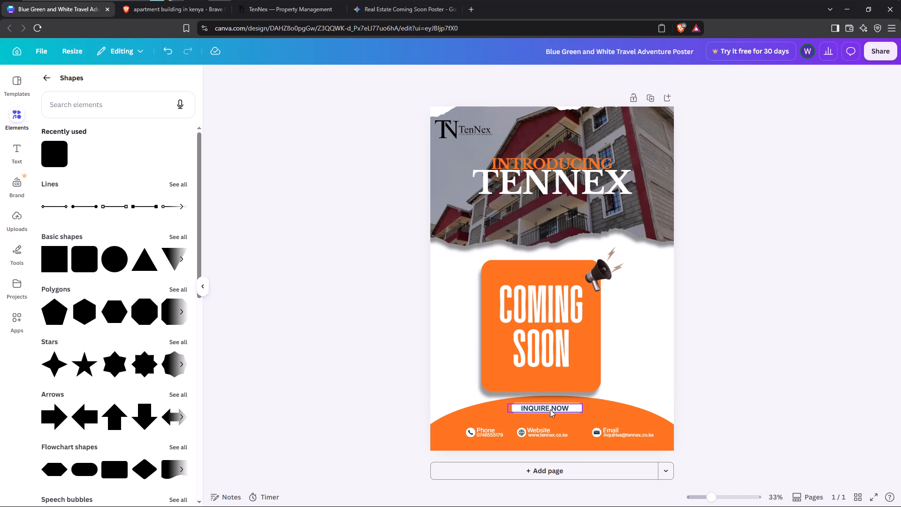
# Move the INQUIRE NOW text and its white rounded bar slightly lower on the footer, closer to the contact details.
pyautogui.moveTo(541, 407); pyautogui.dragTo(542, 413)
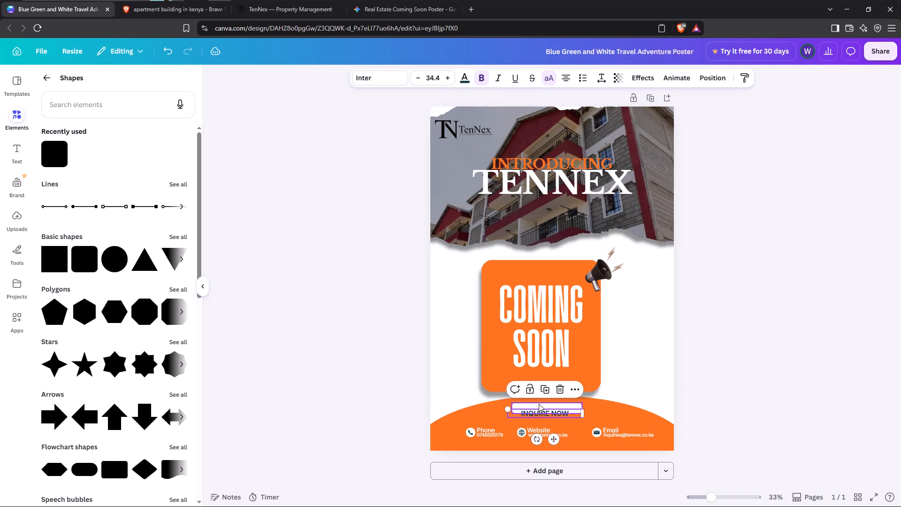
pyautogui.moveTo(539, 404); pyautogui.dragTo(540, 409)
pyautogui.click(725, 379)
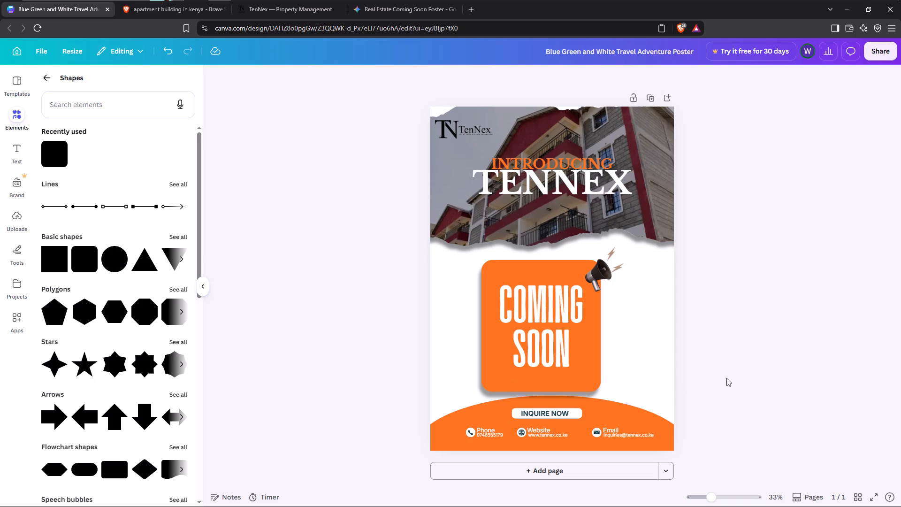
# Scale the INQUIRE NOW text down to about size 32.5 and fit its text box to the white bar.
pyautogui.click(527, 408)
pyautogui.click(531, 414)
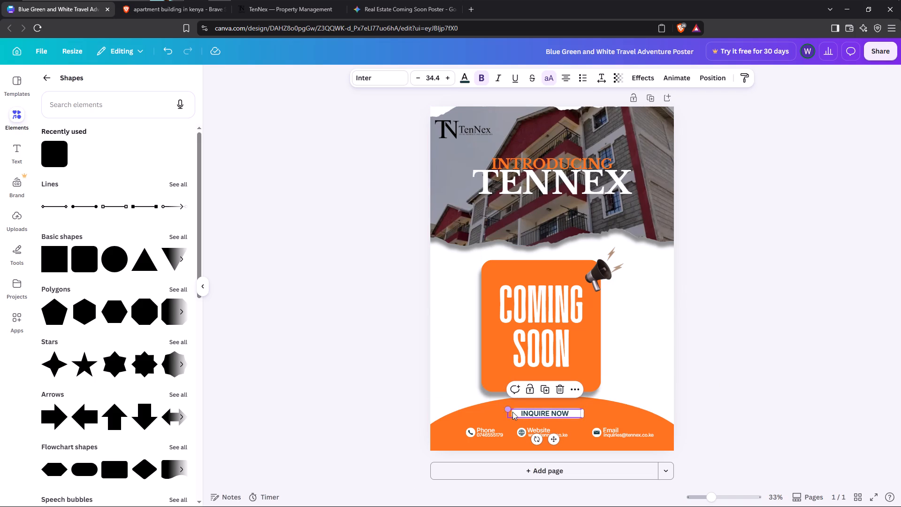
pyautogui.click(510, 409)
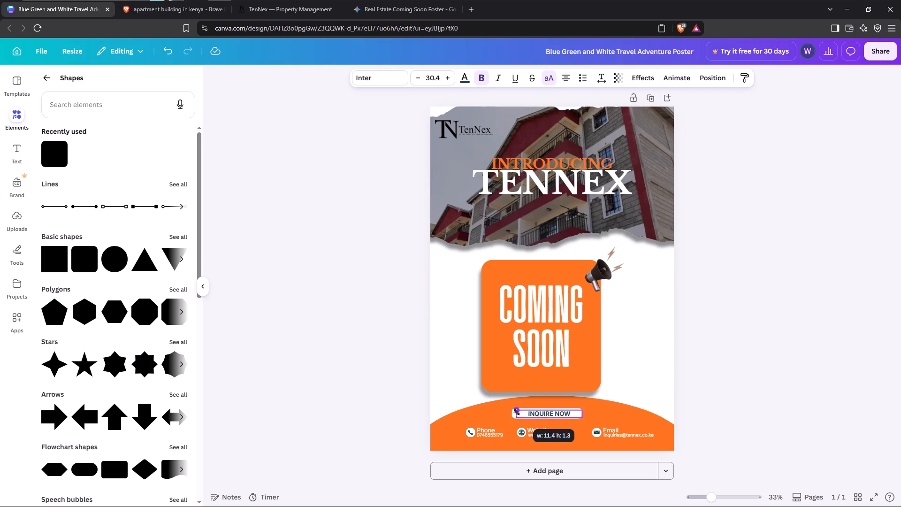
pyautogui.click(583, 414)
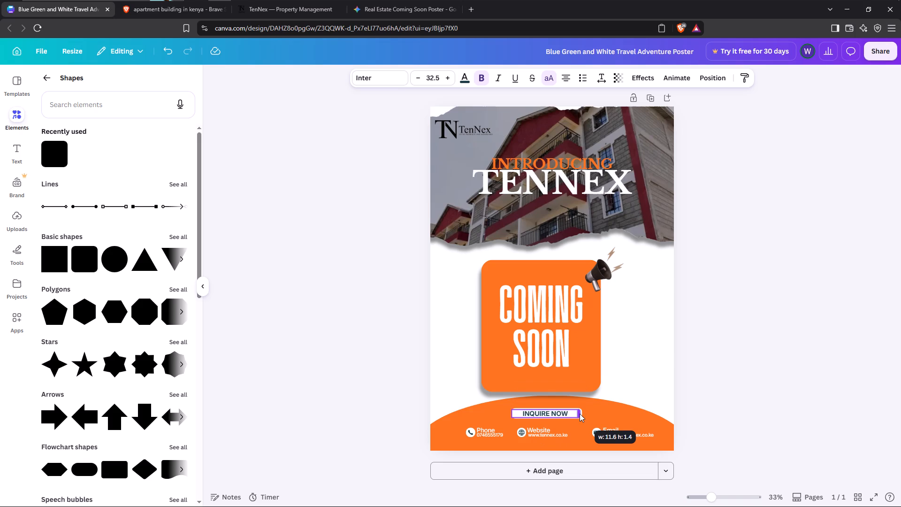
pyautogui.click(749, 401)
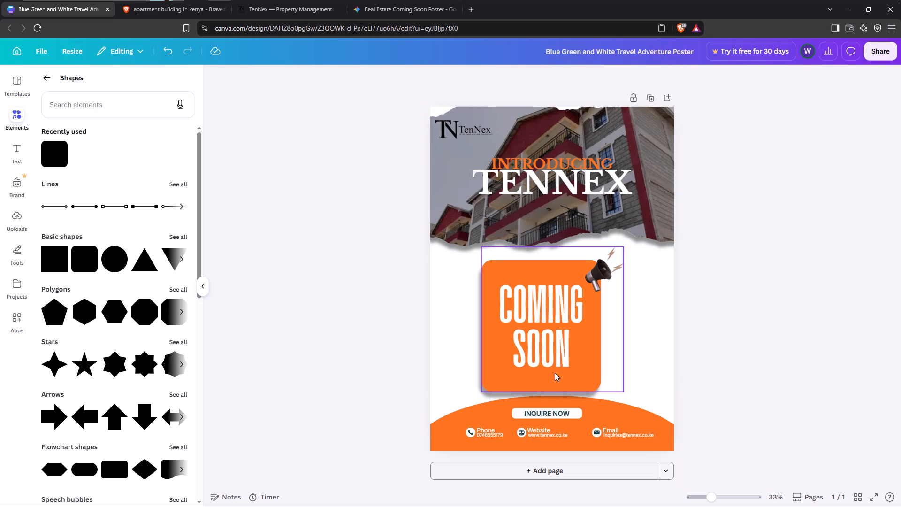
# Align the COMING SOON group to the horizontal centre of the page.
pyautogui.moveTo(550, 373); pyautogui.dragTo(558, 371)
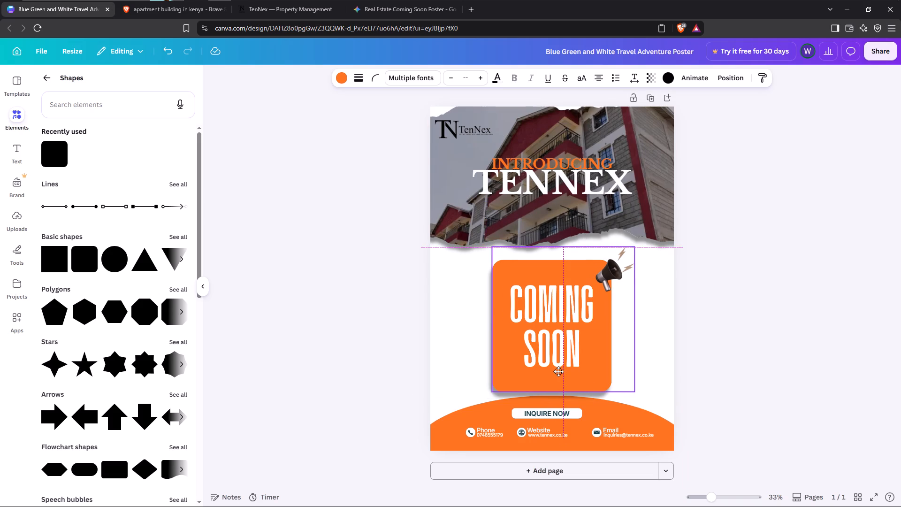
pyautogui.moveTo(558, 371); pyautogui.dragTo(557, 371)
pyautogui.click(601, 228)
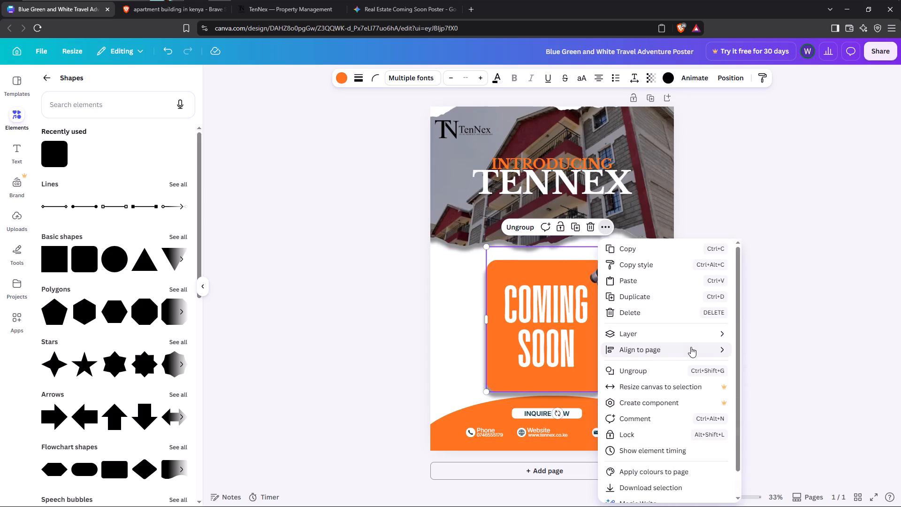
pyautogui.click(759, 361)
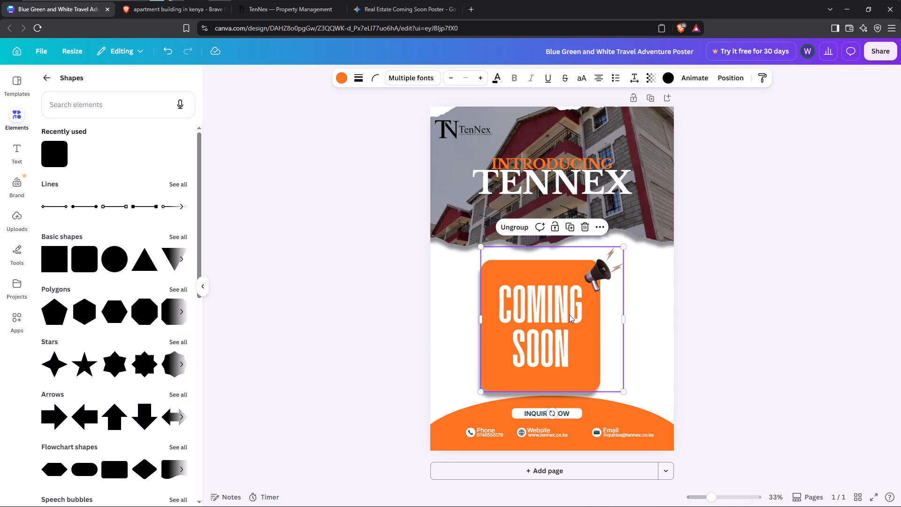
# Align the COMING SOON group to the vertical middle of the page.
pyautogui.click(598, 223)
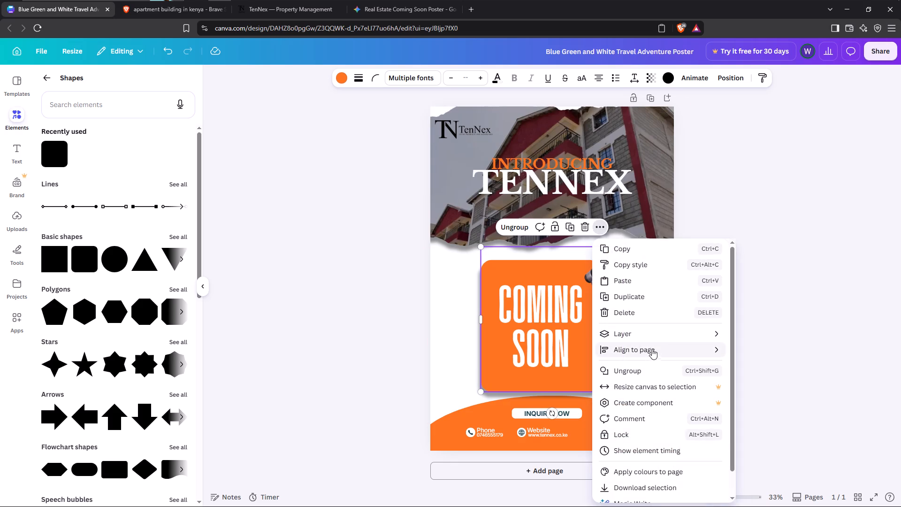
pyautogui.click(756, 418)
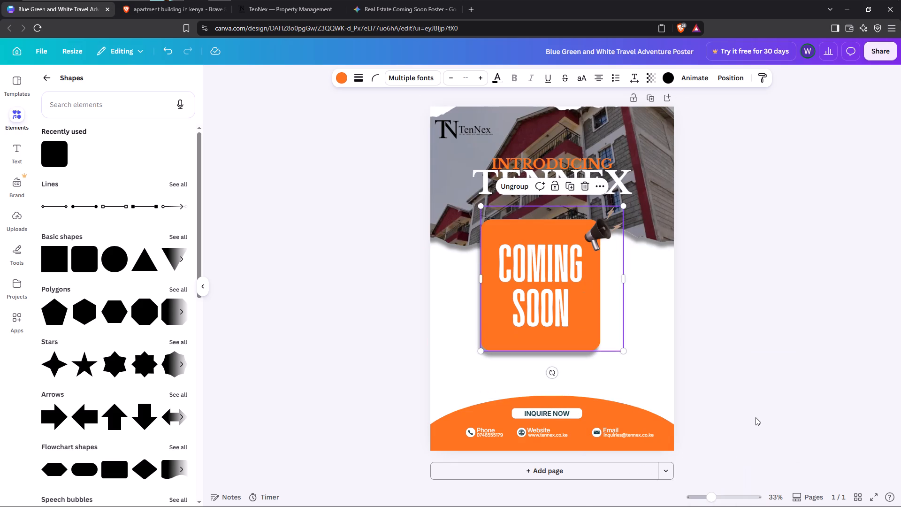
pyautogui.click(598, 189)
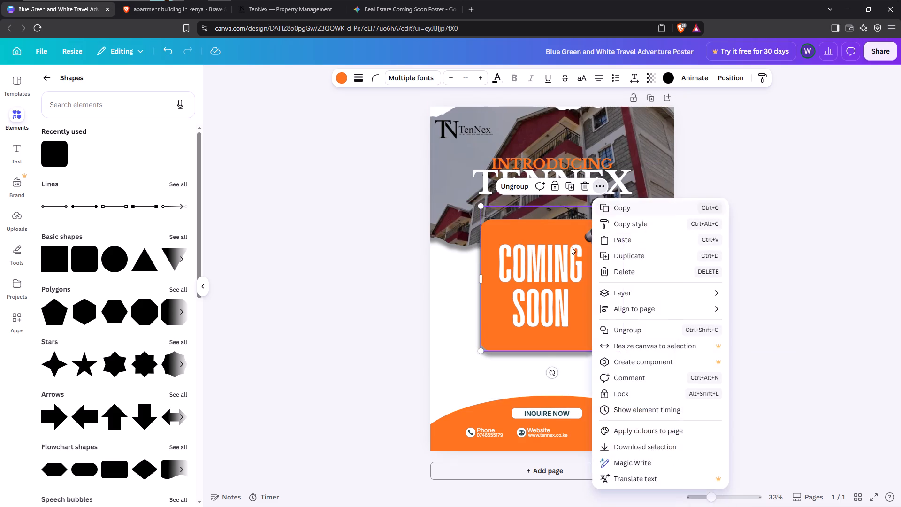
# Move the orange rounded square within the COMING SOON group down to just above the footer, near the page's horizontal centre.
pyautogui.click(534, 283)
pyautogui.click(534, 283)
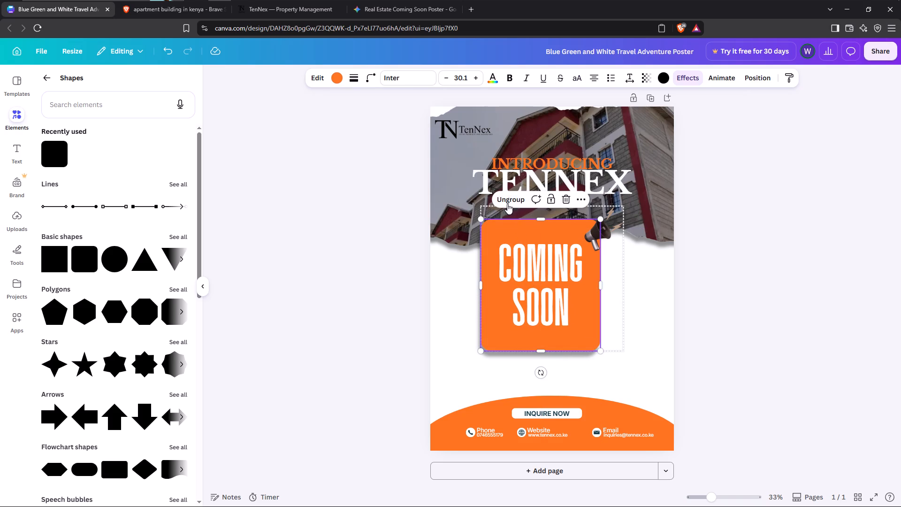
pyautogui.moveTo(489, 301); pyautogui.dragTo(497, 333)
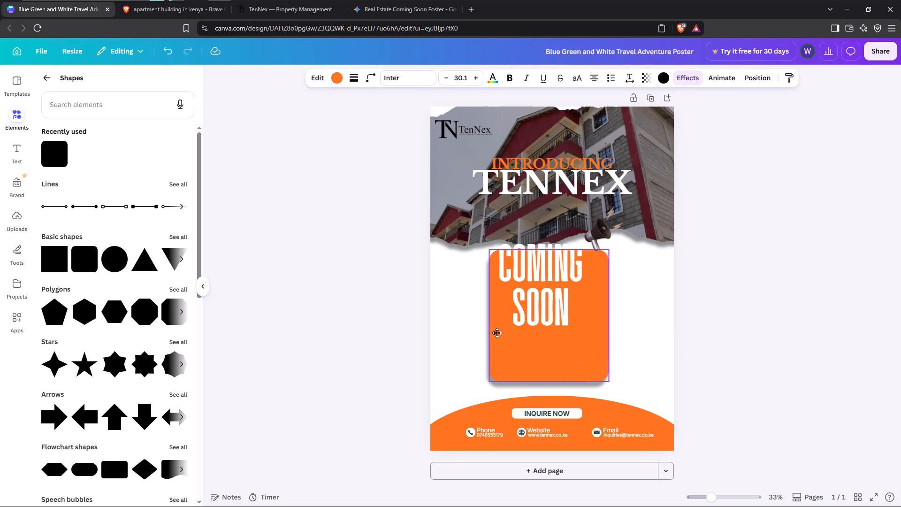
pyautogui.moveTo(497, 333); pyautogui.dragTo(484, 338)
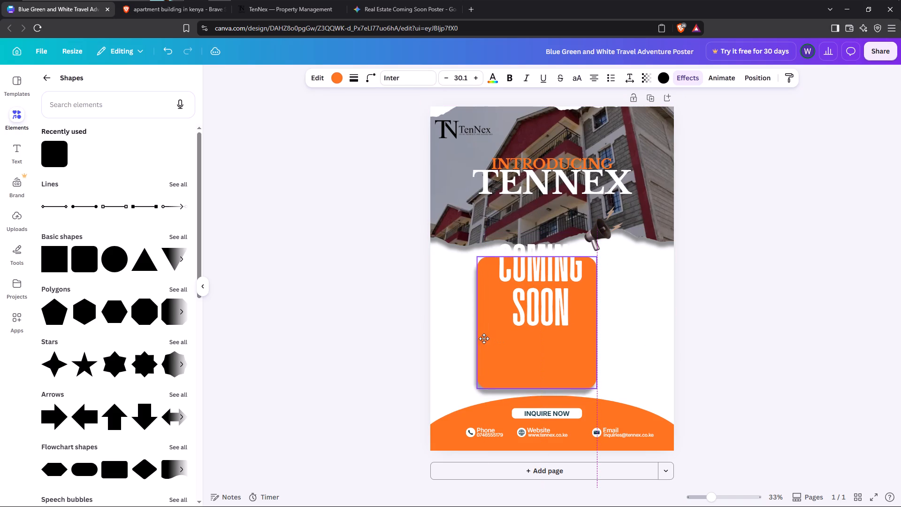
pyautogui.moveTo(484, 338); pyautogui.dragTo(489, 338)
pyautogui.moveTo(527, 294); pyautogui.dragTo(527, 295)
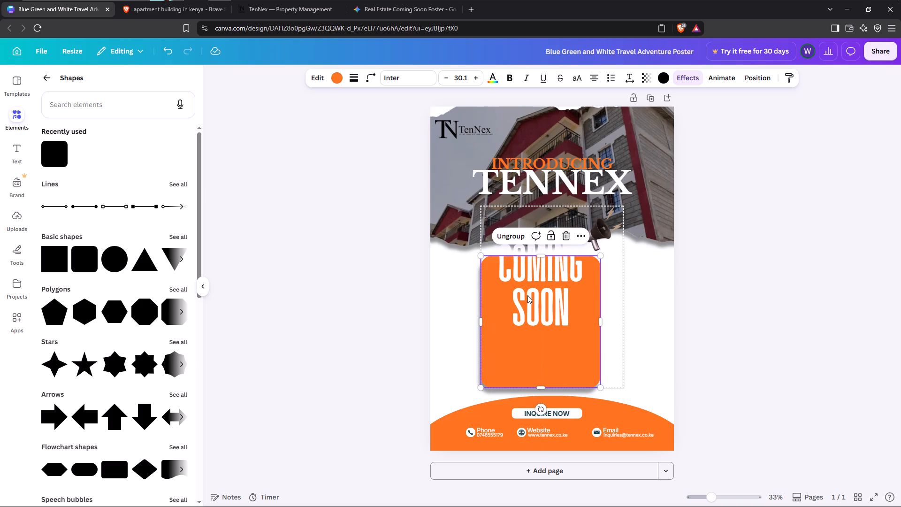
pyautogui.moveTo(527, 295); pyautogui.dragTo(529, 300)
# Move the COMING SOON text down so it sits centred on the orange rounded square.
pyautogui.click(537, 292)
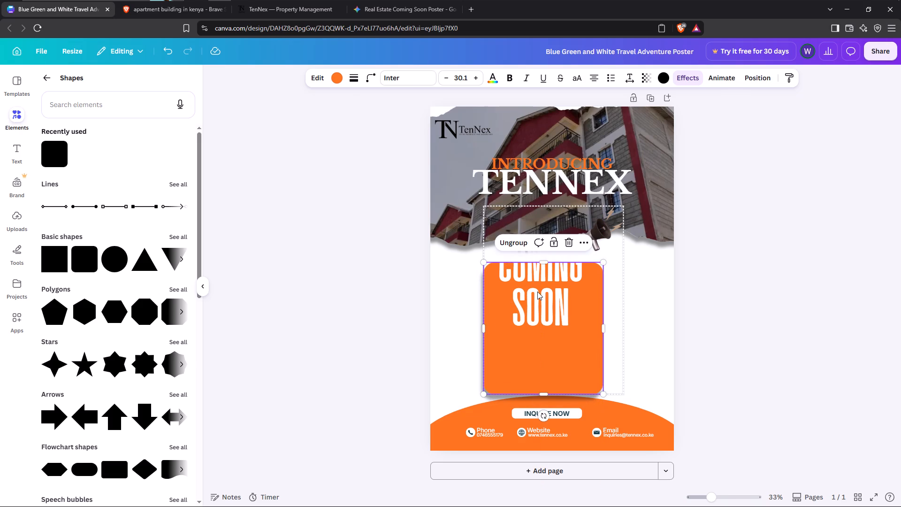
pyautogui.moveTo(526, 300); pyautogui.dragTo(529, 340)
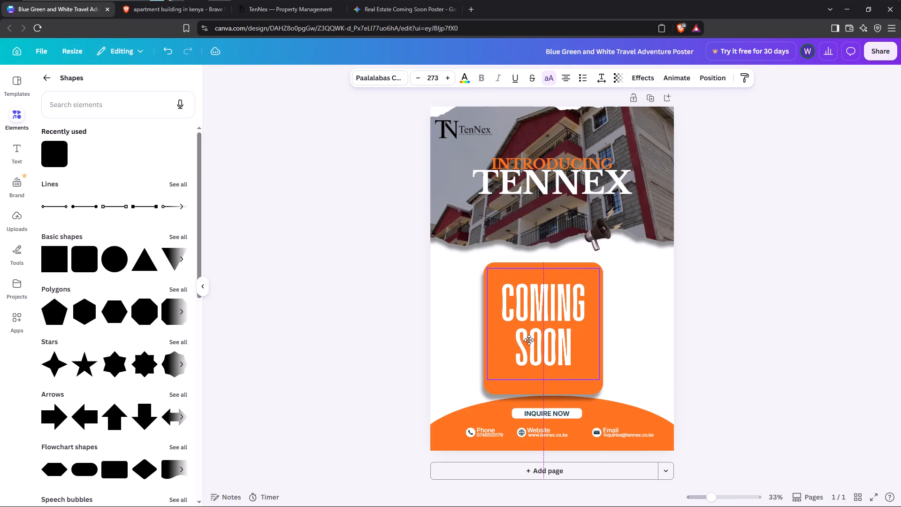
pyautogui.moveTo(529, 340); pyautogui.dragTo(529, 342)
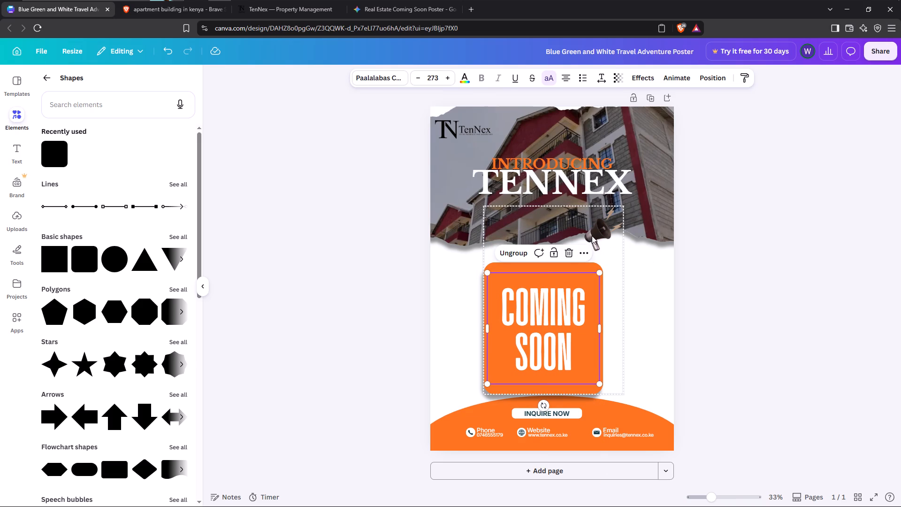
# Move the megaphone graphic down onto the upper-right corner of the orange COMING SOON square.
pyautogui.moveTo(592, 236); pyautogui.dragTo(590, 271)
# Ungroup the COMING SOON feature and regroup the megaphone with the orange square and its text.
pyautogui.click(563, 221)
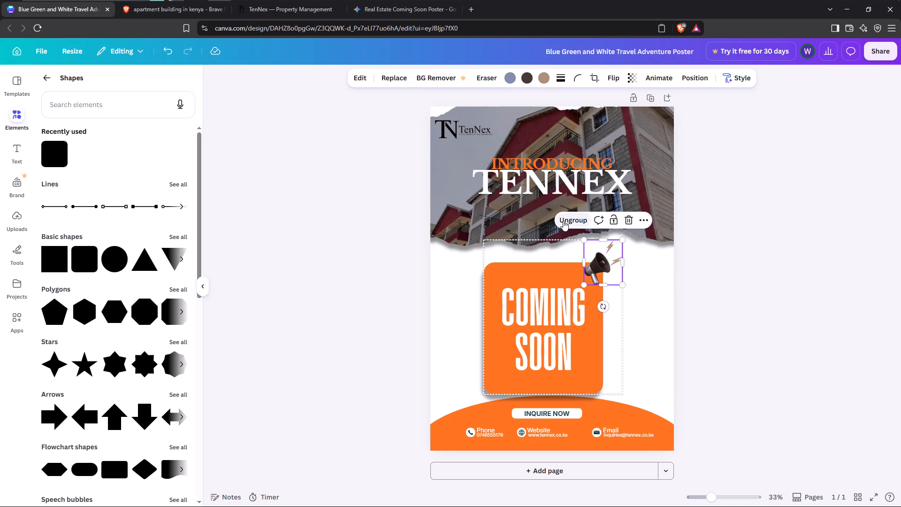
pyautogui.click(624, 376)
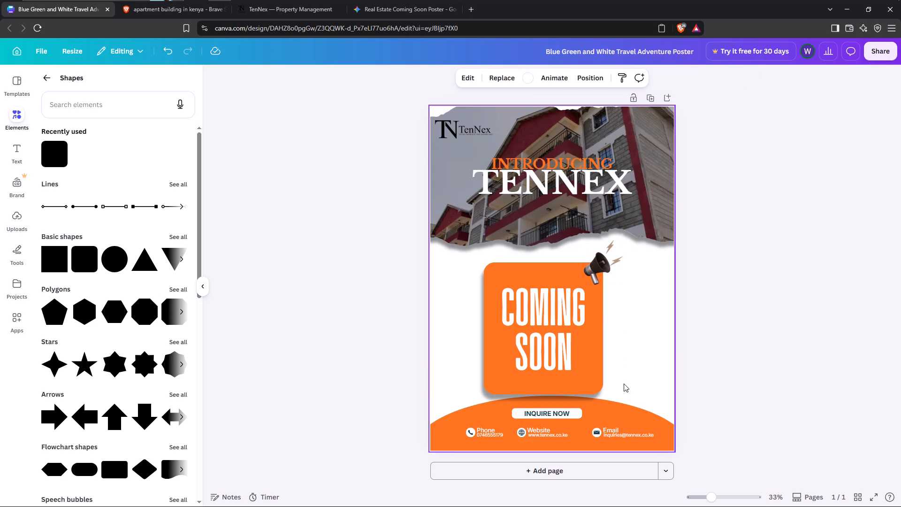
pyautogui.moveTo(624, 384); pyautogui.dragTo(471, 267)
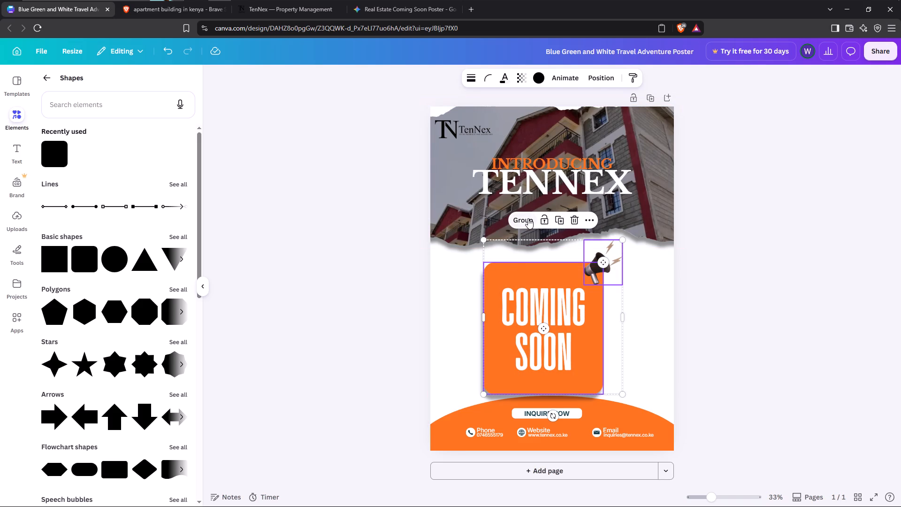
pyautogui.click(528, 218)
pyautogui.click(841, 326)
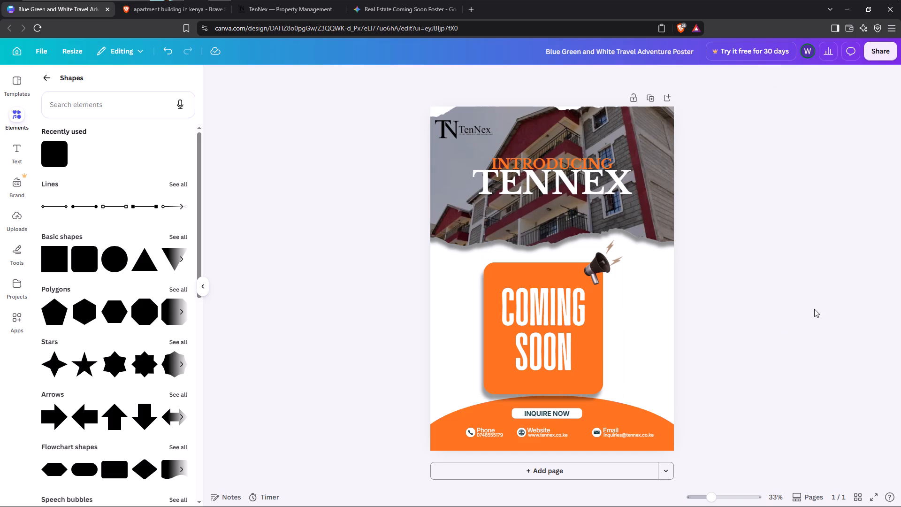
# Move the COMING SOON group up and slightly right, leaving a small gap above the orange footer curve.
pyautogui.click(533, 355)
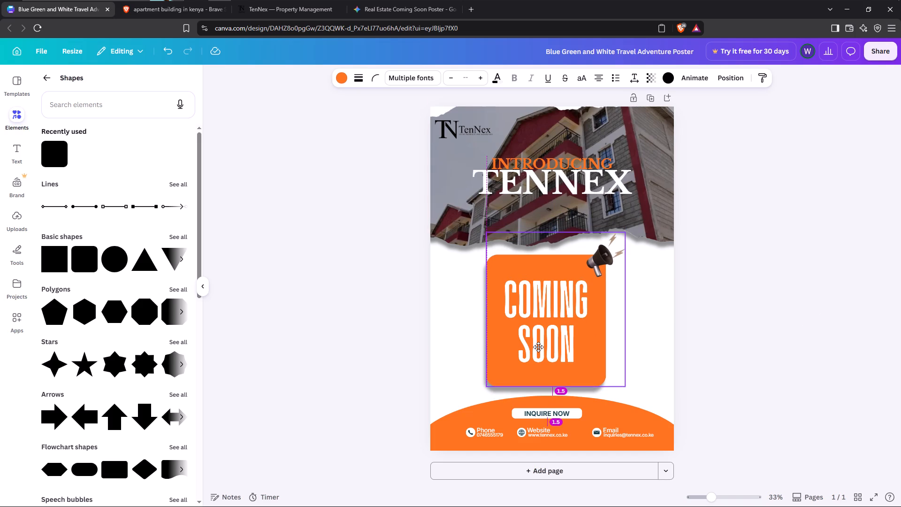
pyautogui.click(786, 327)
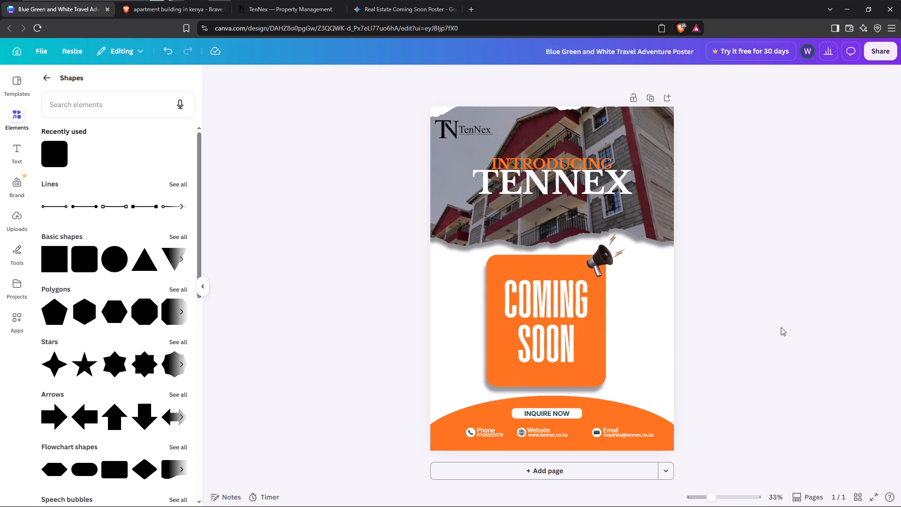